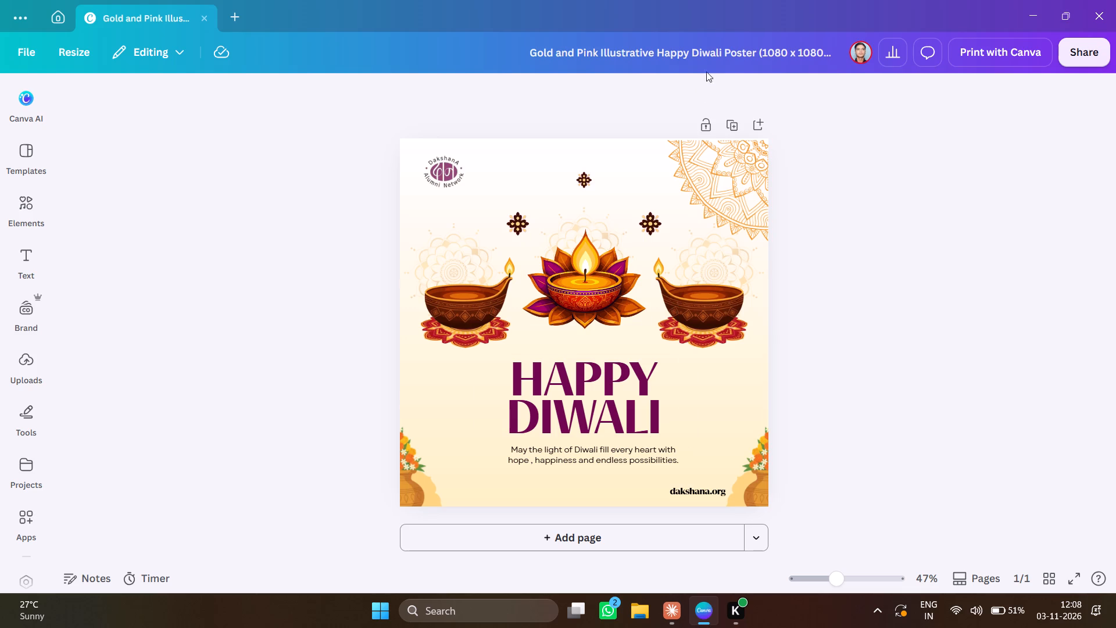
click(657, 55)
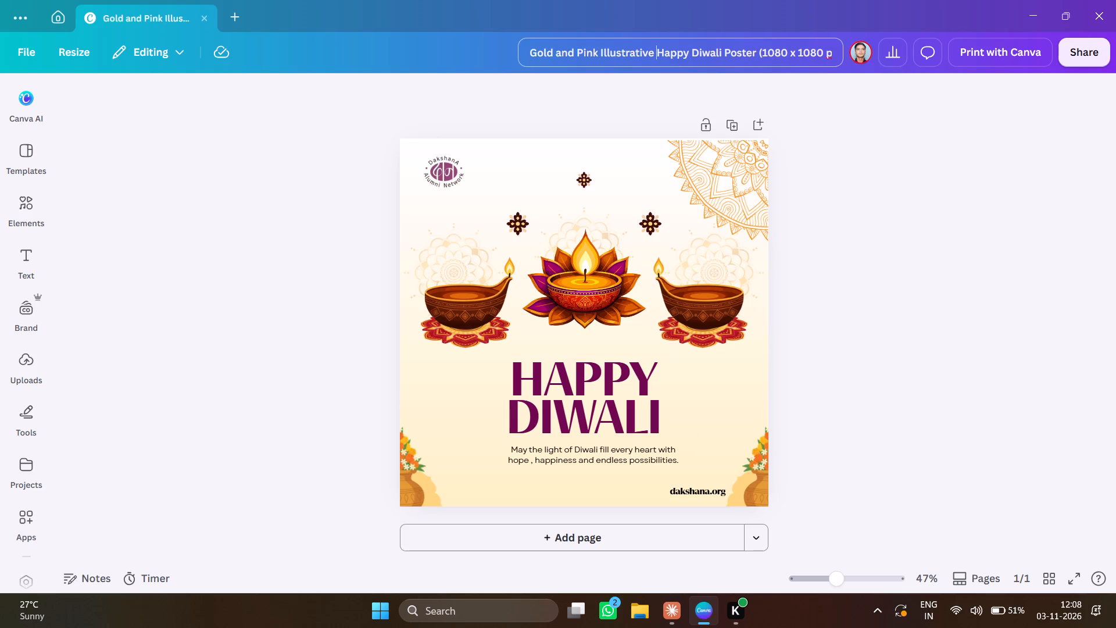
key(BackSpace)
key(BackSpace)
key(BackSpace)
key(BackSpace)
key(BackSpace)
key(BackSpace)
key(BackSpace)
key(BackSpace)
key(BackSpace)
key(BackSpace)
key(BackSpace)
key(BackSpace)
key(BackSpace)
key(BackSpace)
key(BackSpace)
key(BackSpace)
key(BackSpace)
key(BackSpace)
key(BackSpace)
key(BackSpace)
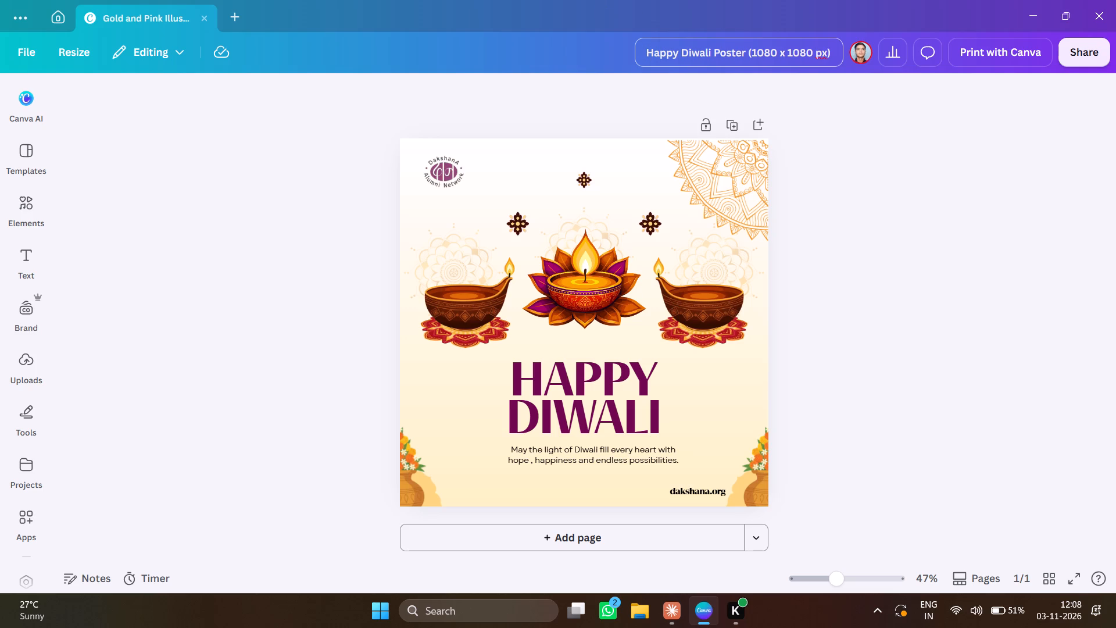
click(836, 49)
key(Right)
key(Right)
key(BackSpace)
key(BackSpace)
key(BackSpace)
key(BackSpace)
key(BackSpace)
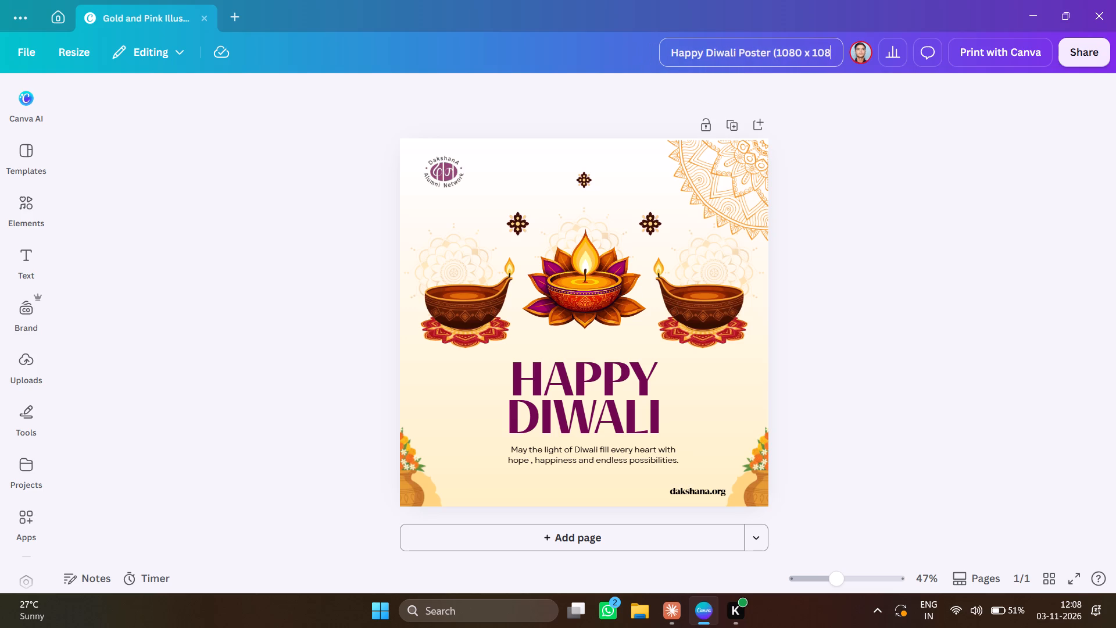
key(BackSpace)
key(BackSpace)
key(BackSpace)
key(BackSpace)
key(BackSpace)
key(BackSpace)
key(BackSpace)
key(BackSpace)
key(BackSpace)
key(BackSpace)
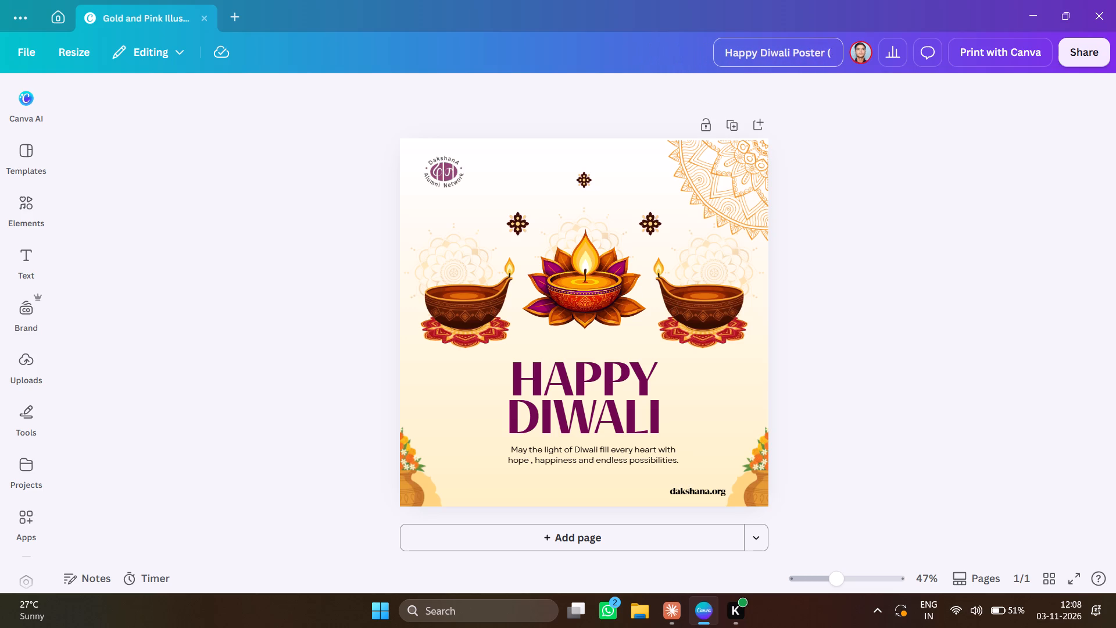
key(BackSpace)
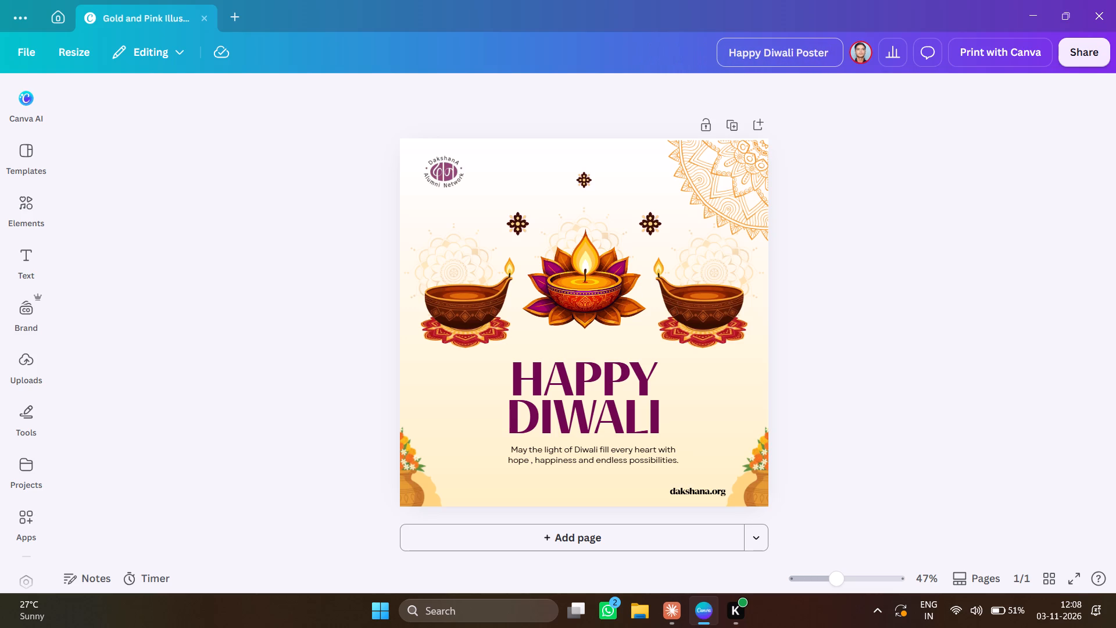
key(shift+at)
text(DAAN)
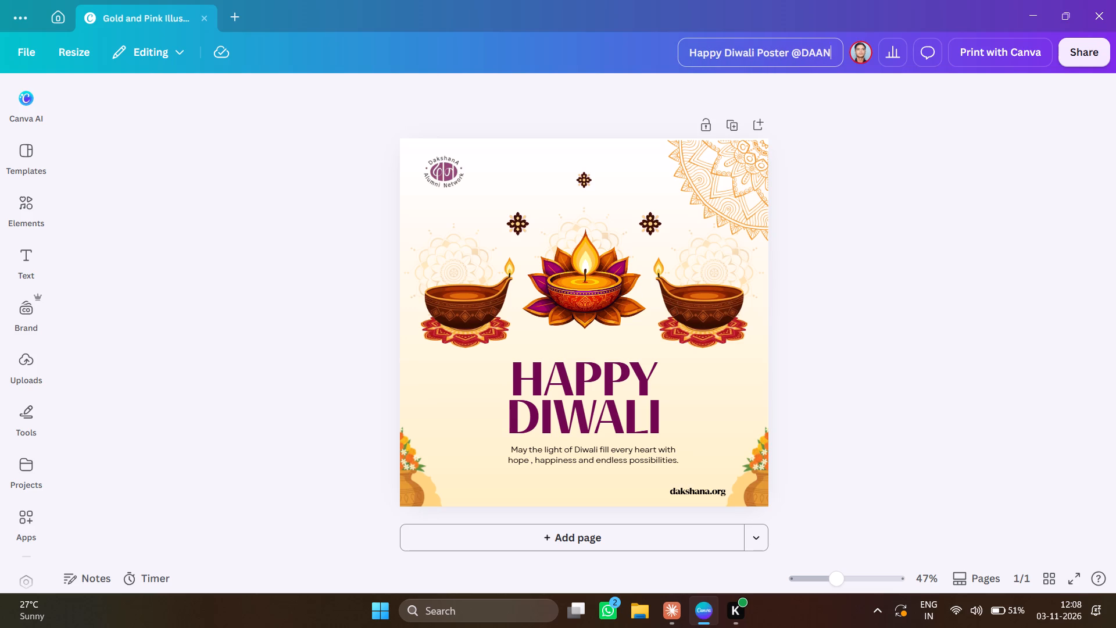
key(super+v)
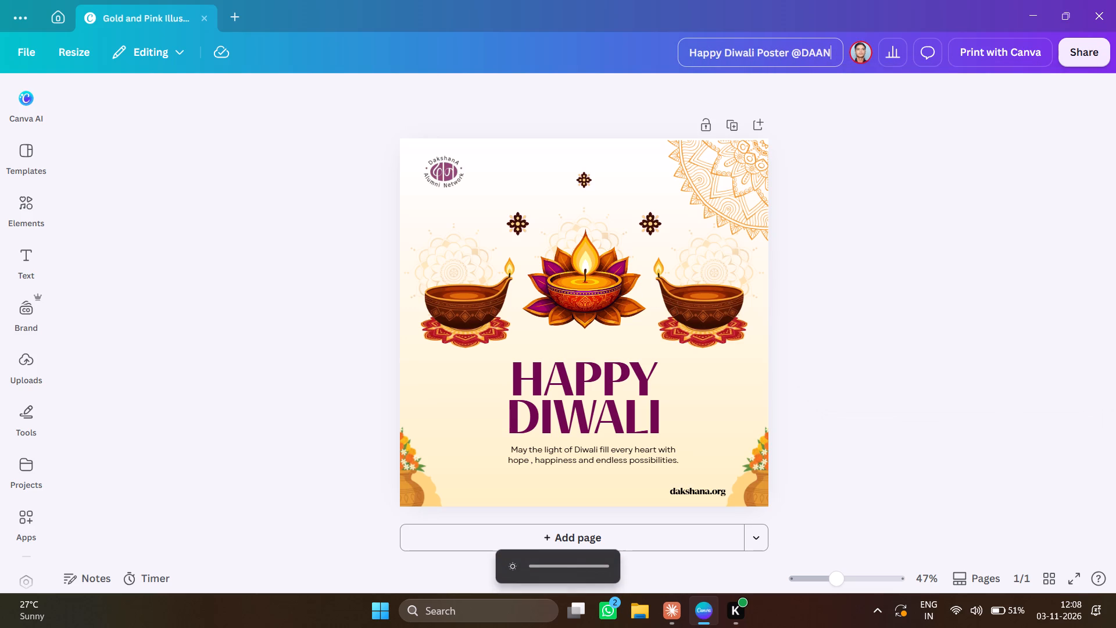
double_click(772, 59)
key(BackSpace)
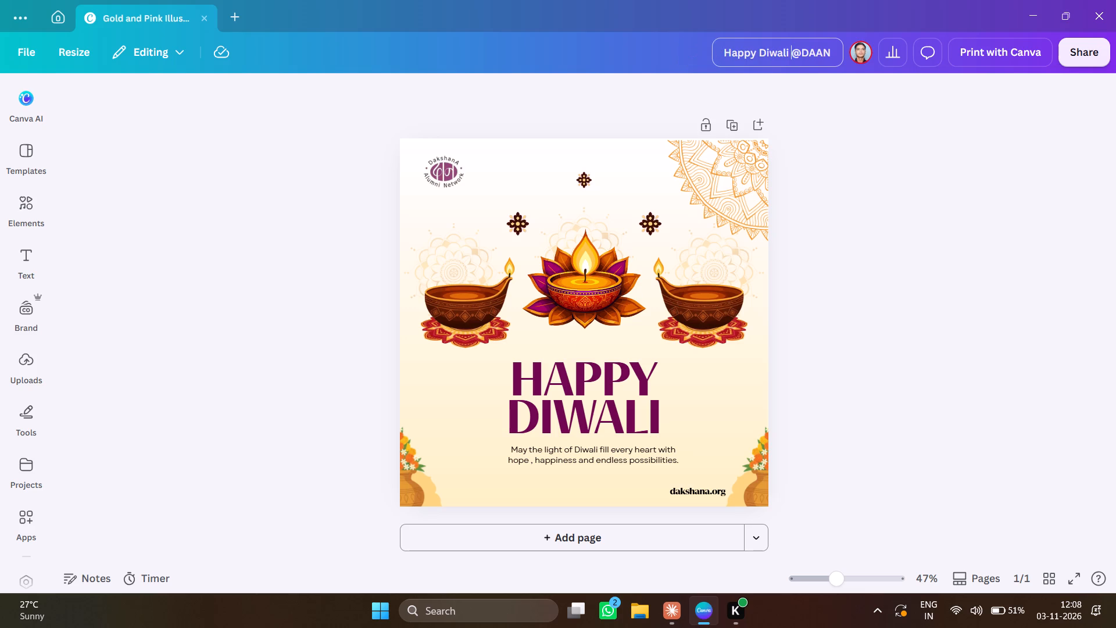
click(875, 204)
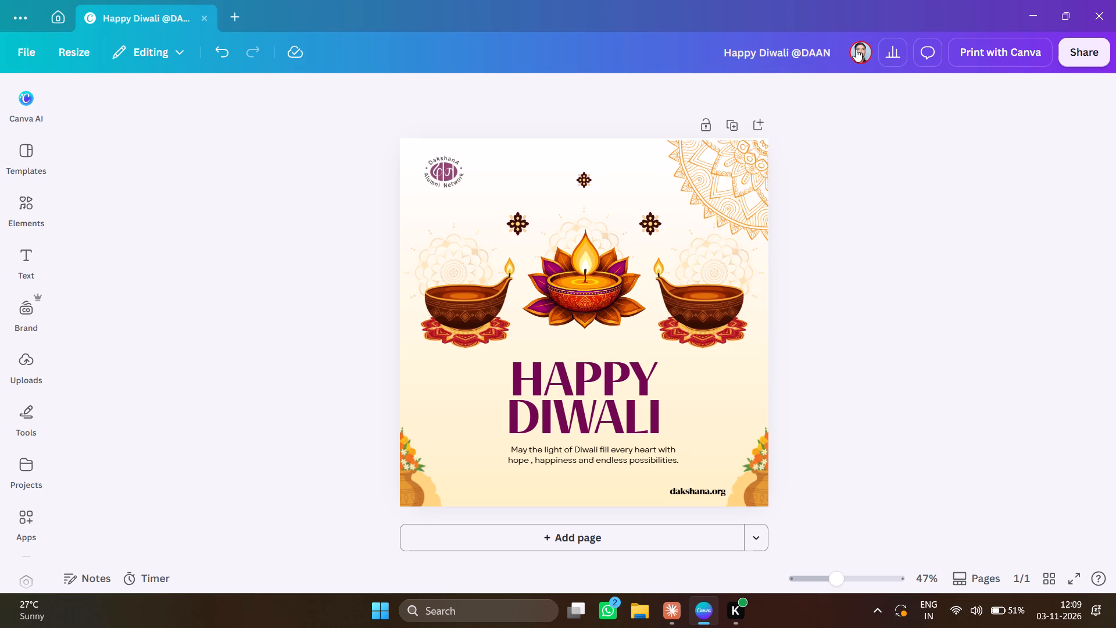
Nudge the orange mandala in the poster's upper right corner slightly upward, flush with the page's top and right edges.
click(573, 409)
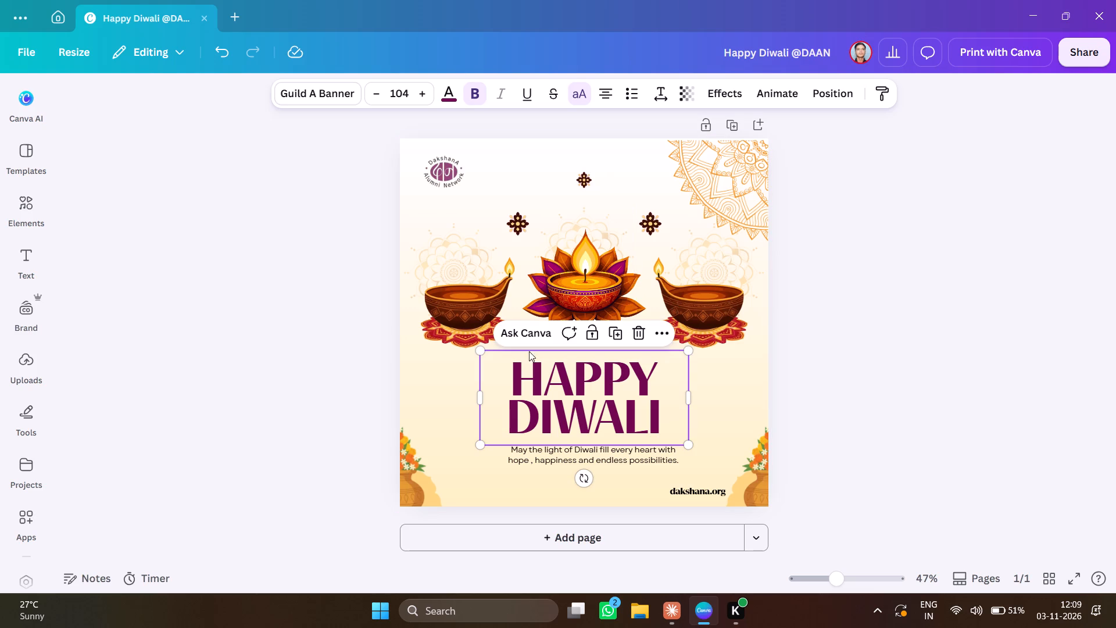
click(741, 198)
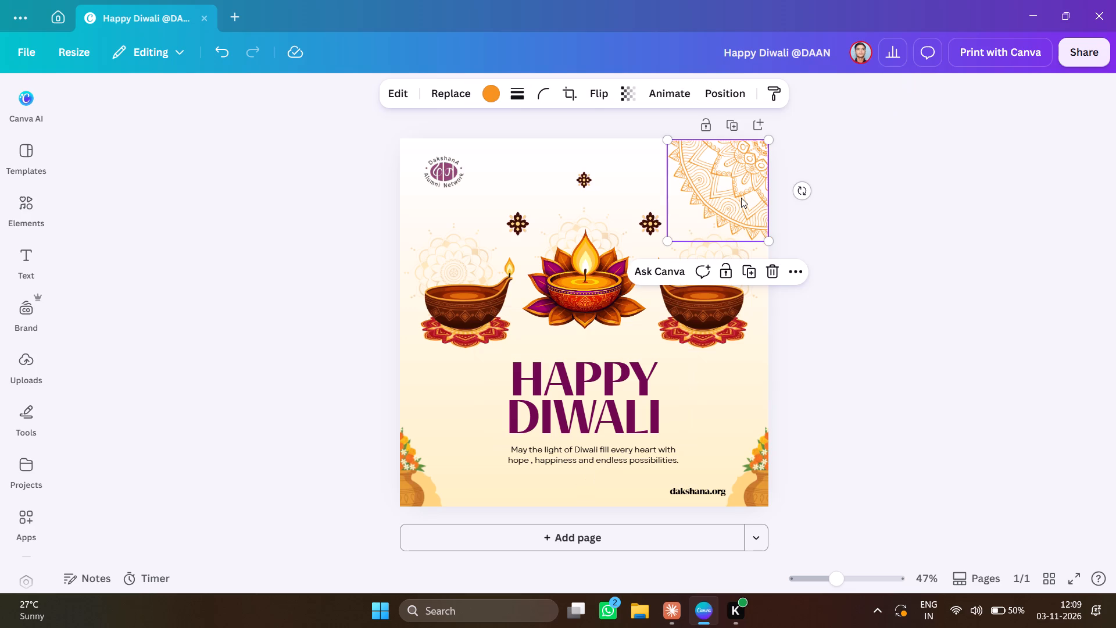
key(Up)
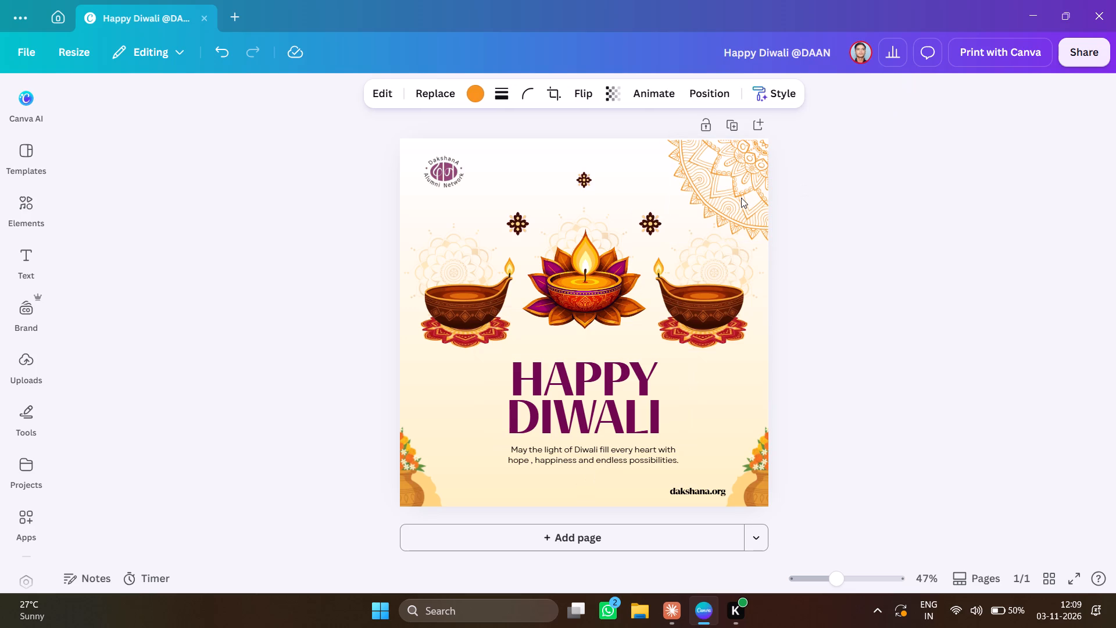
key(Up)
key(Up)
key(Up)
key(Up)
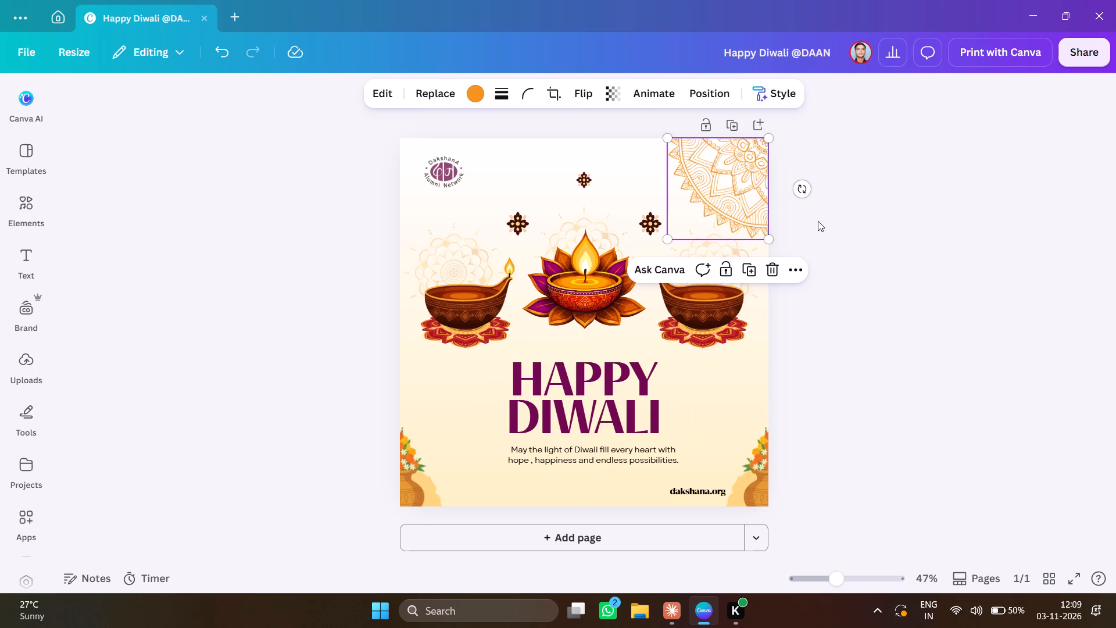
key(Left)
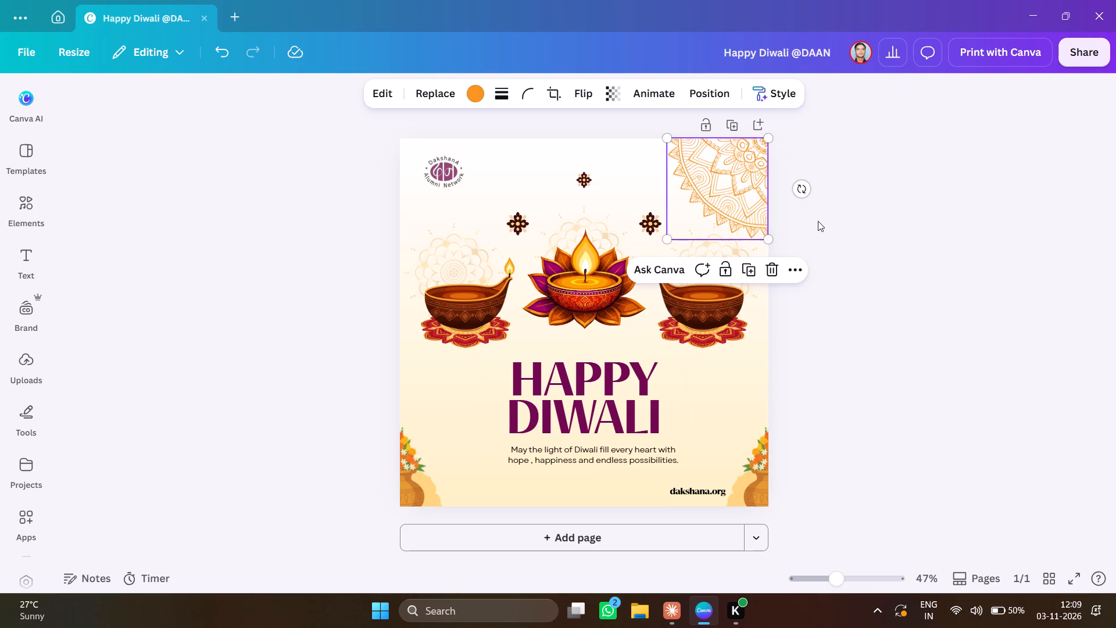
key(Left)
key(Right)
key(Right)
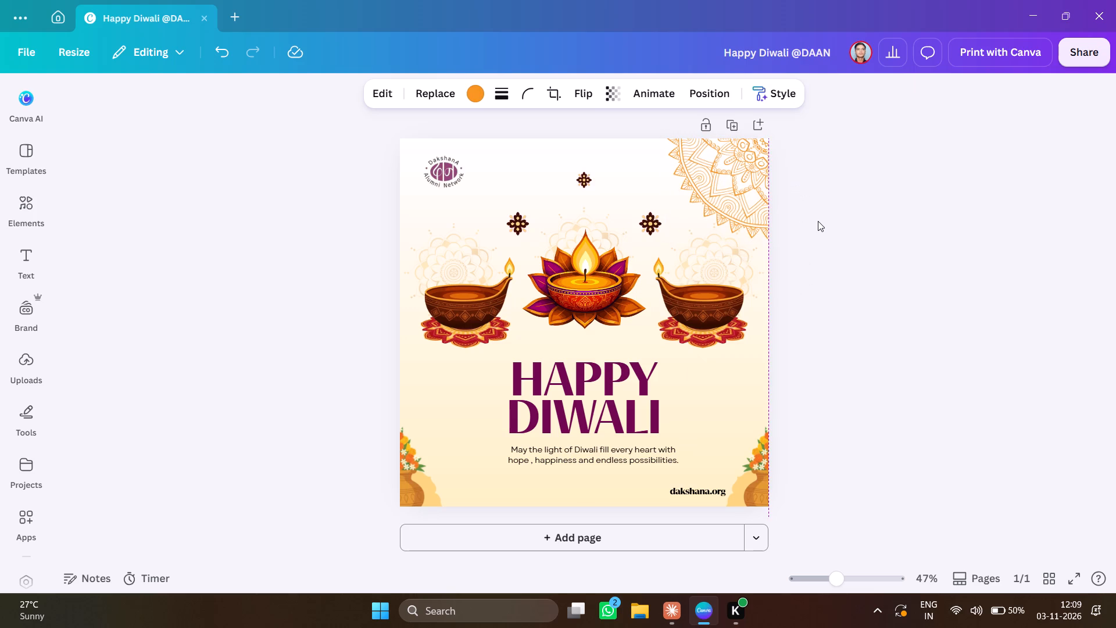
key(Up)
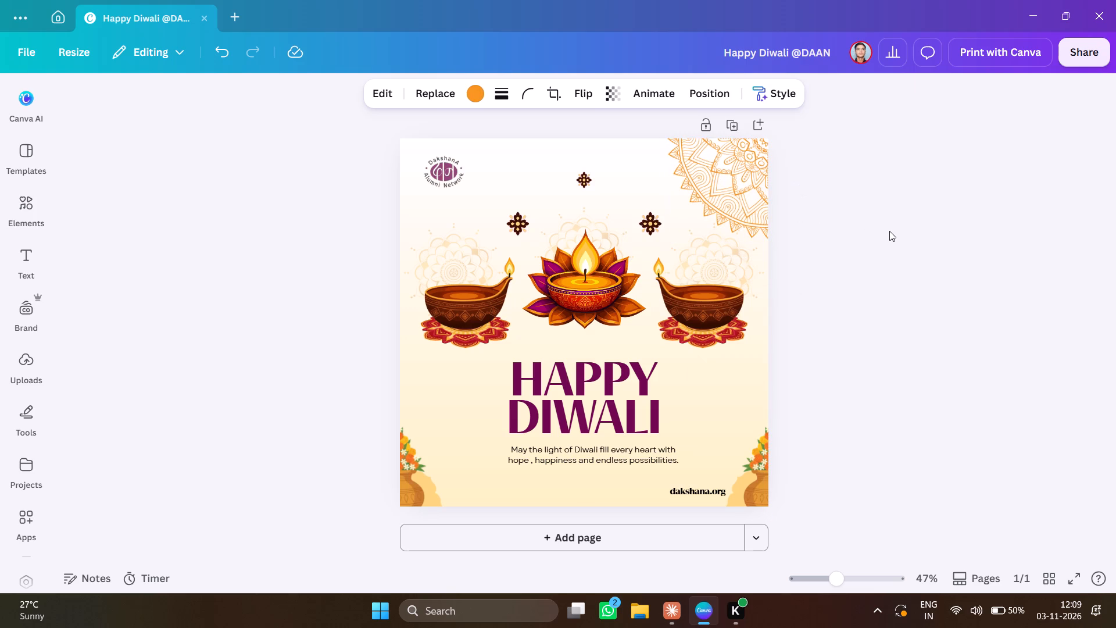
key(Down)
click(949, 252)
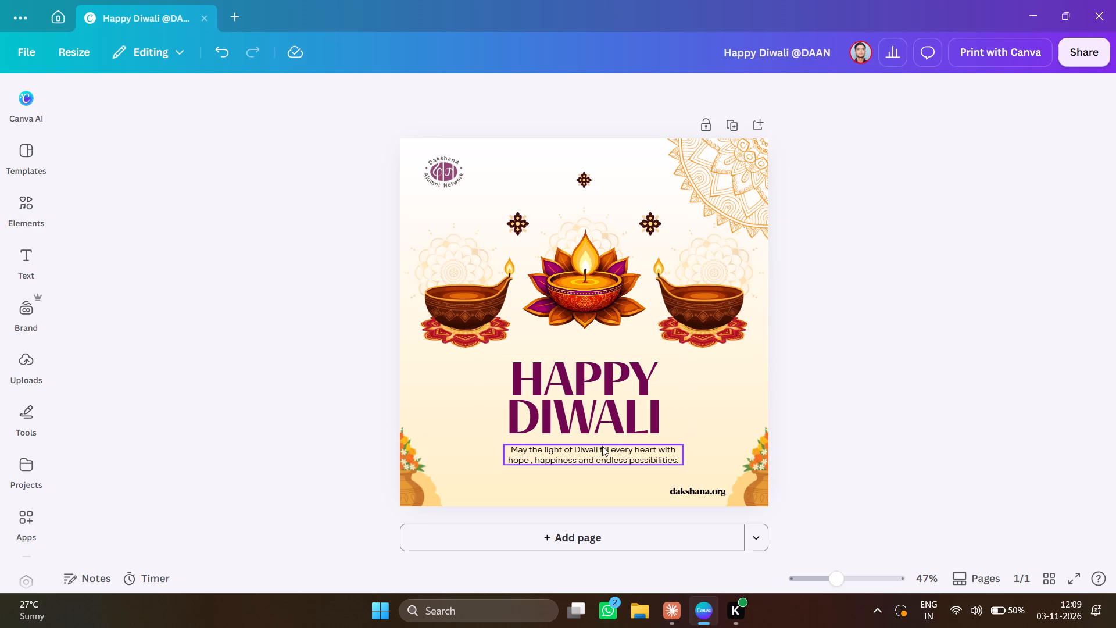
Delete the flower vase and the pale orange shape behind it from the poster's lower right corner.
click(766, 486)
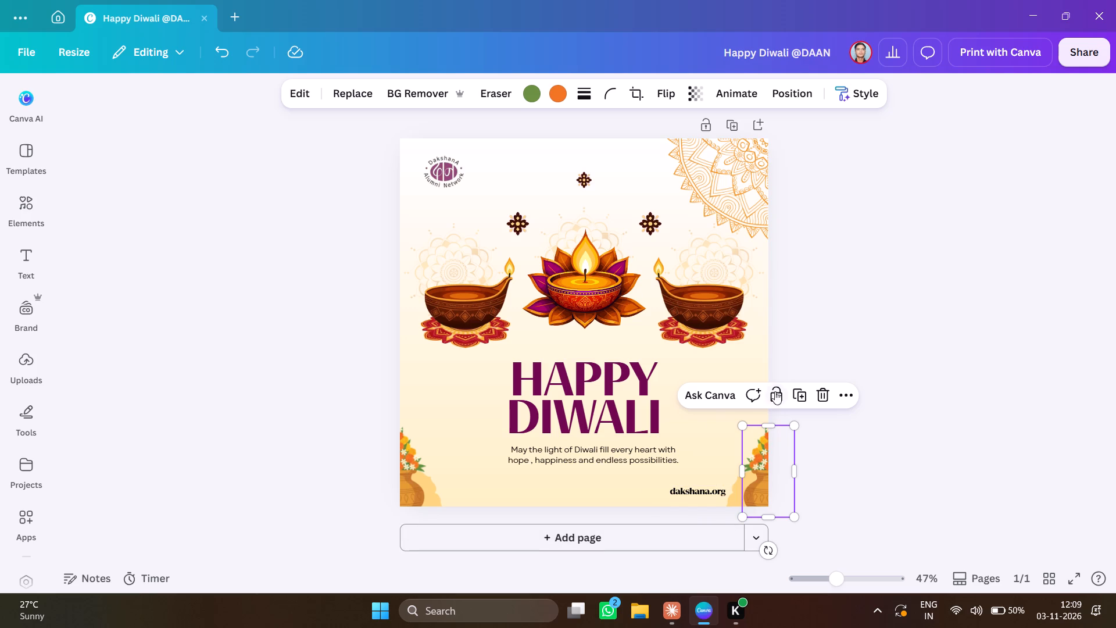
click(820, 398)
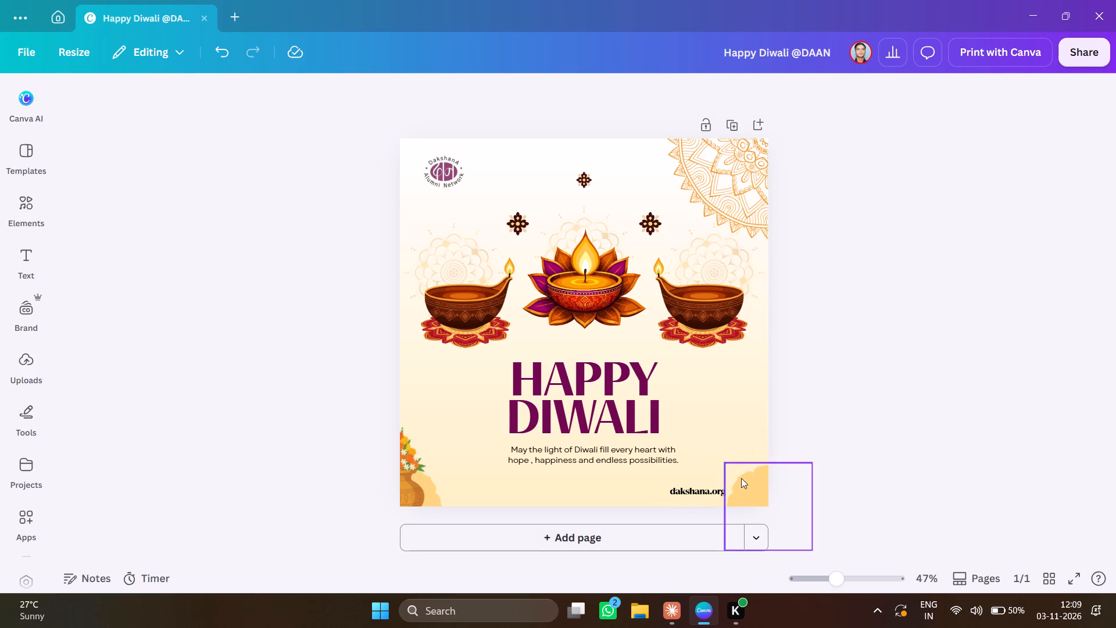
click(736, 486)
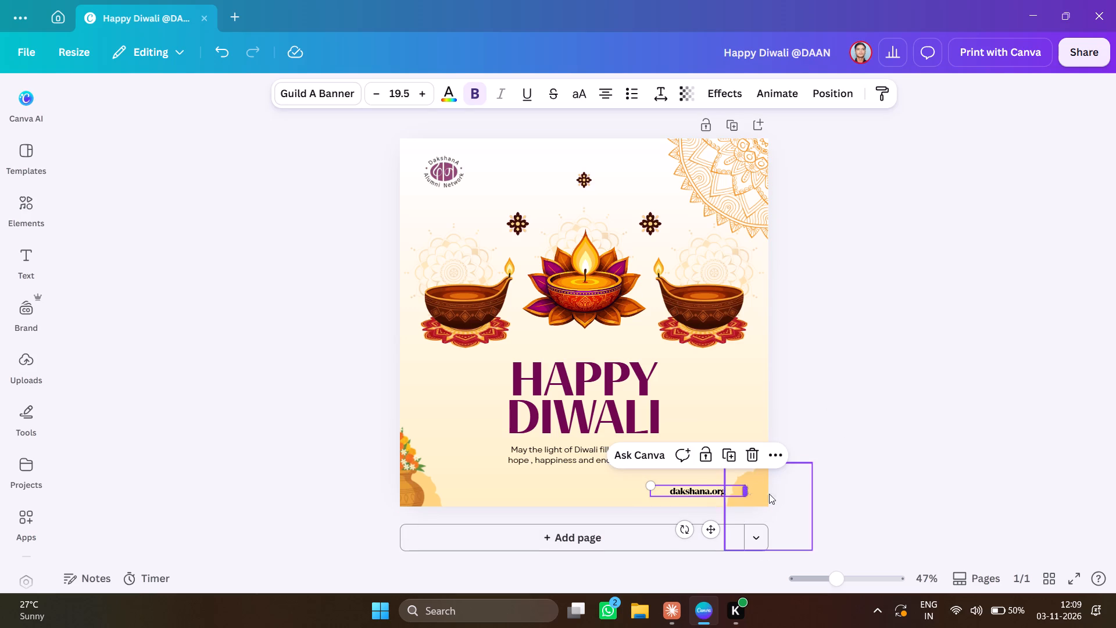
click(764, 492)
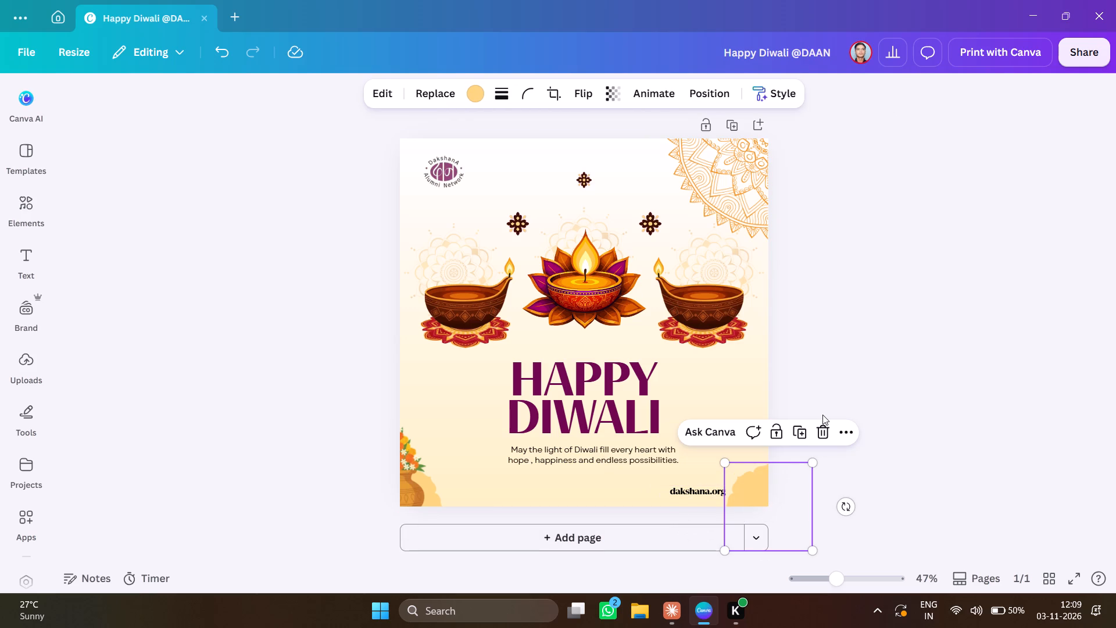
click(822, 433)
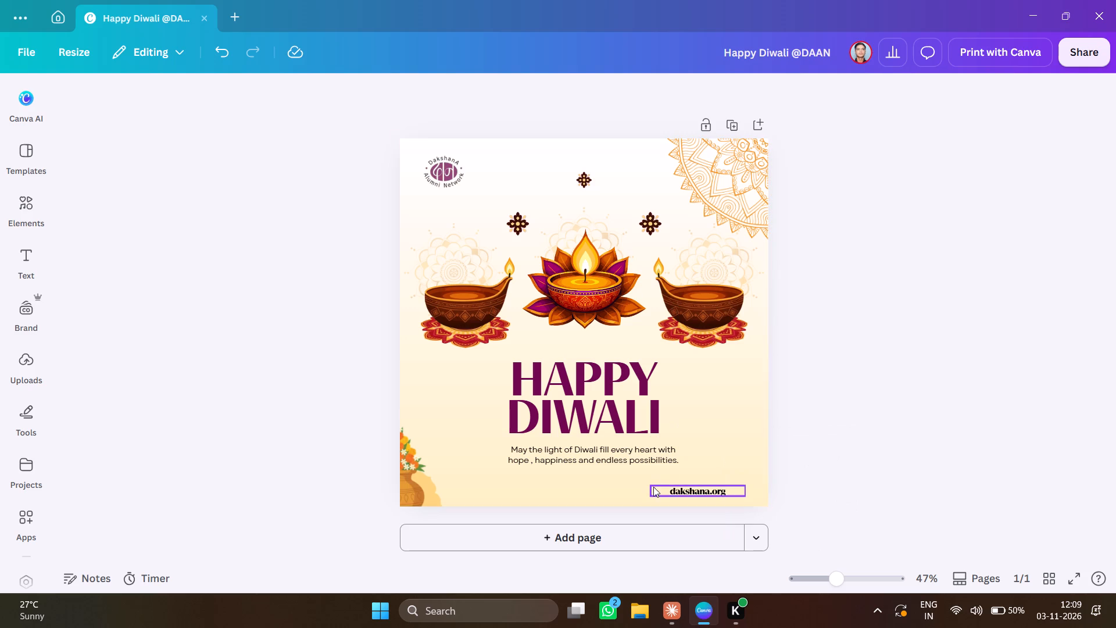
Set the dakshana.org text to font size 20 and remove its bold formatting.
click(676, 490)
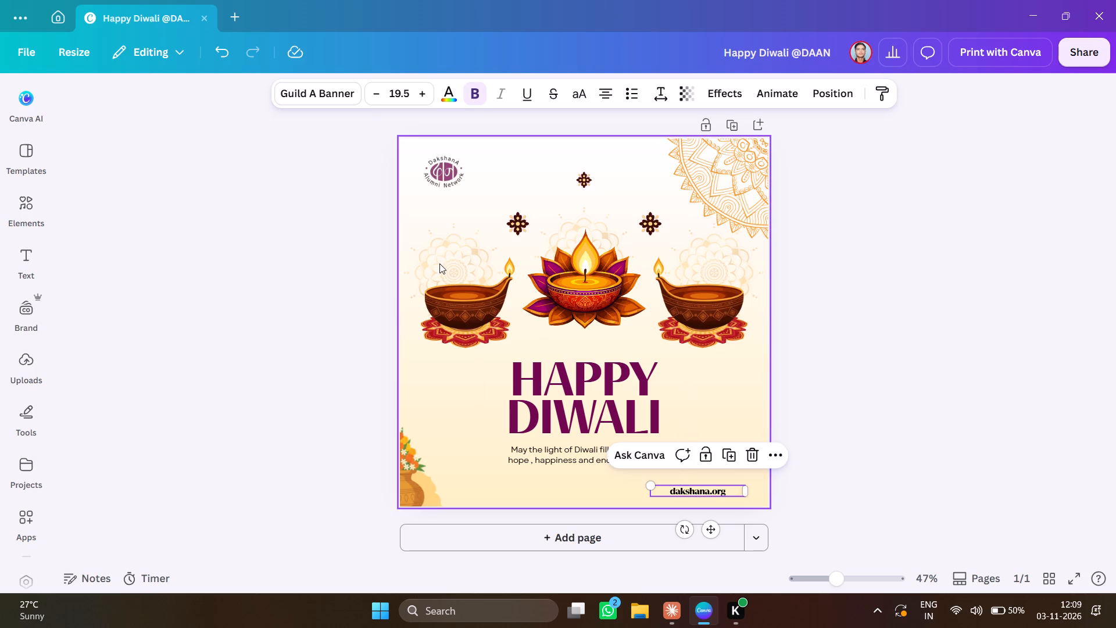
click(398, 97)
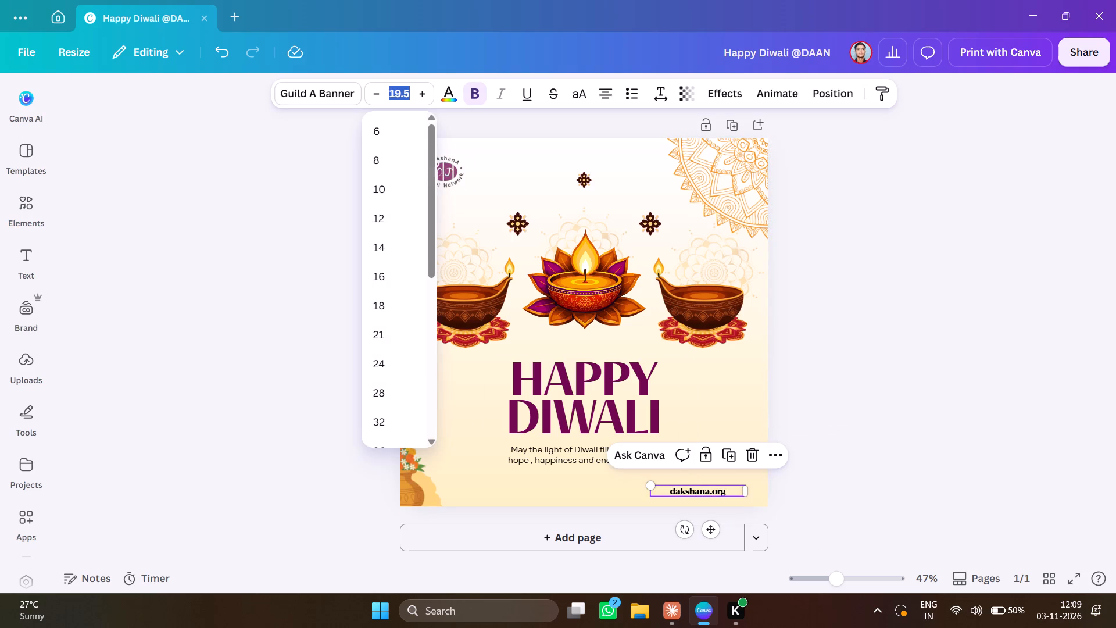
text(20)
click(466, 96)
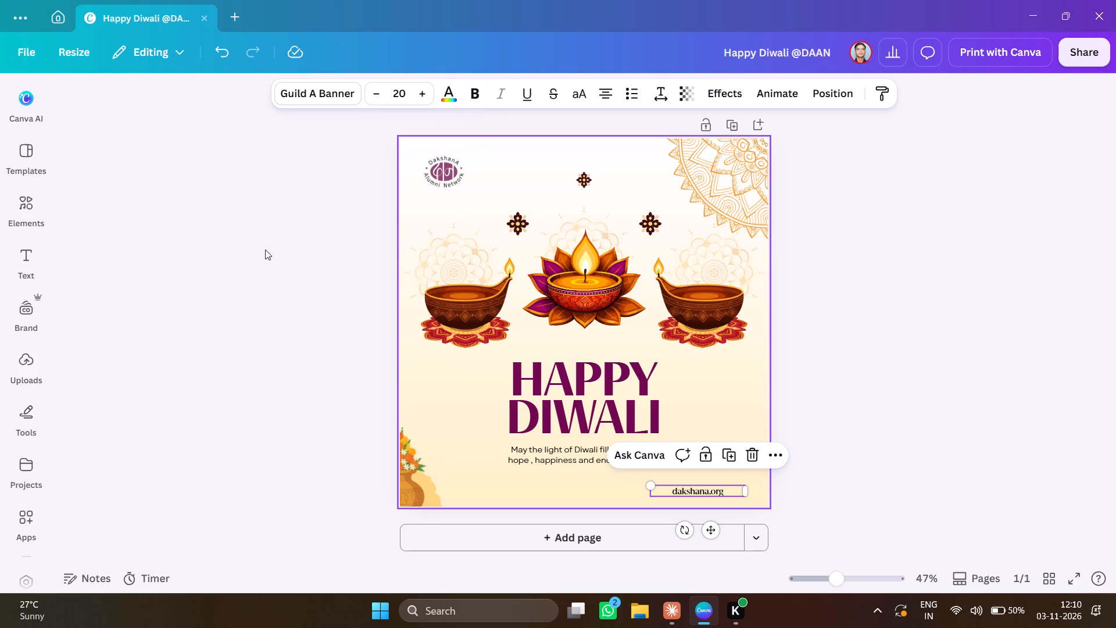
Narrow the dakshana.org text box until it closely fits its text on a single line.
click(237, 253)
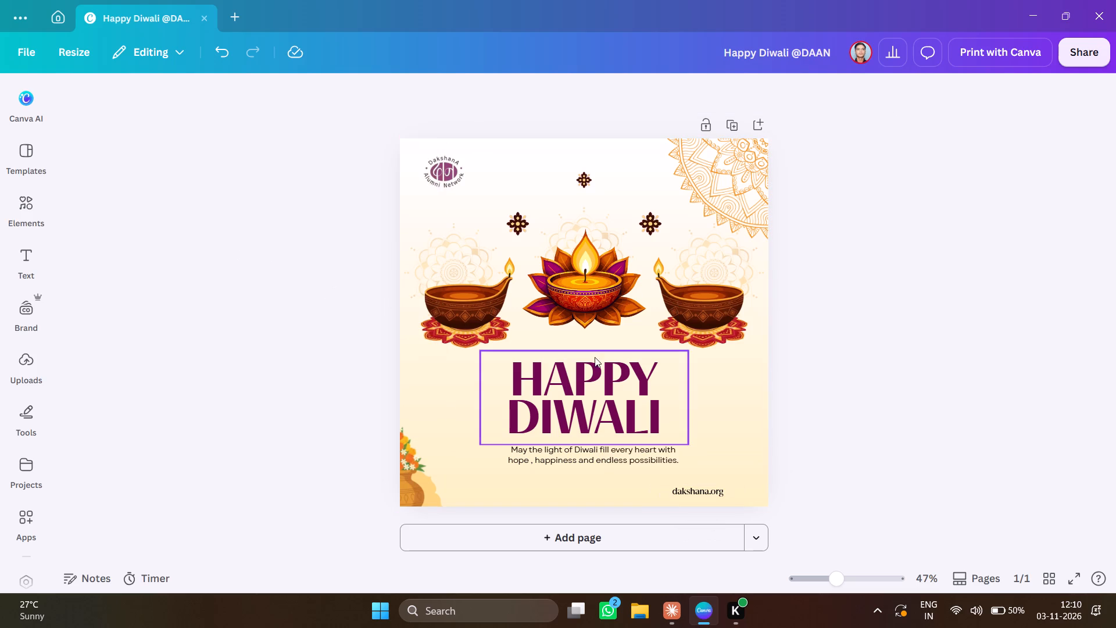
click(694, 488)
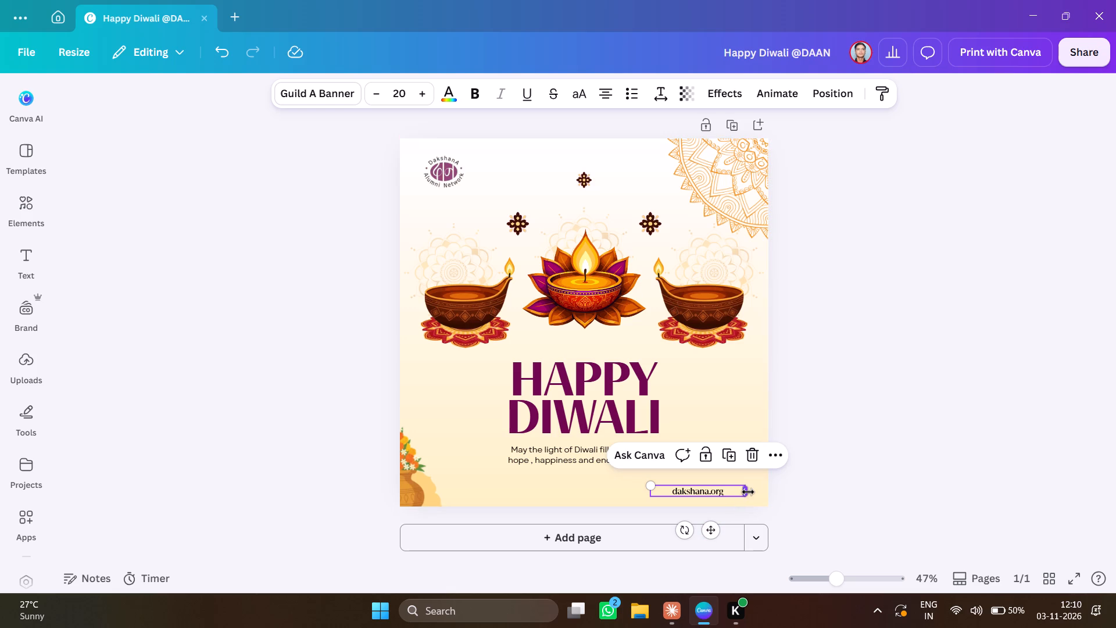
drag(748, 492, 716, 492)
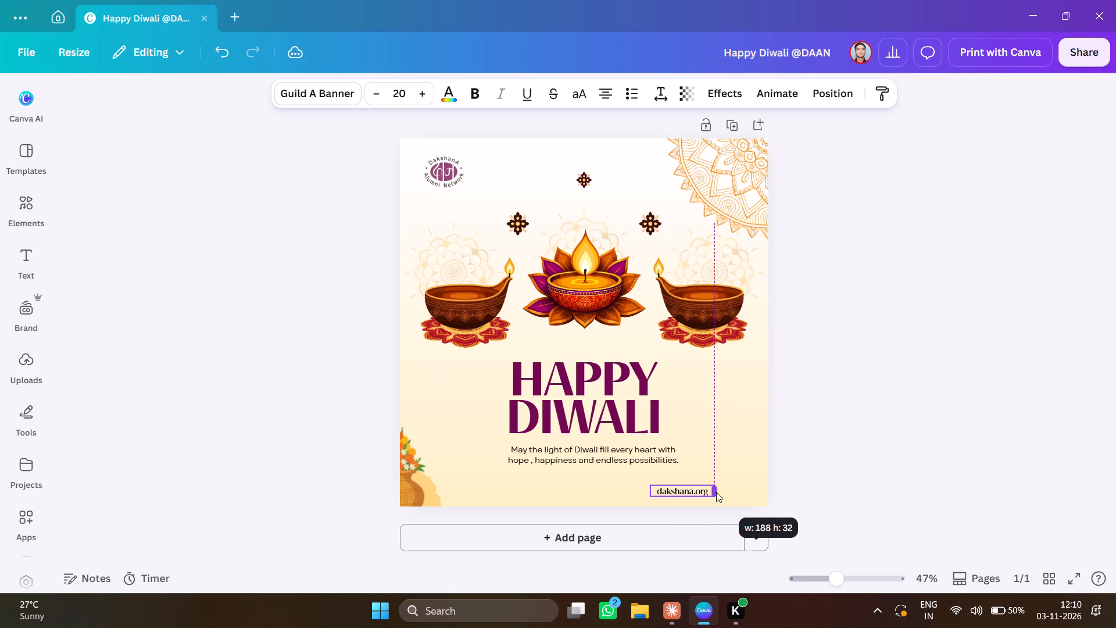
drag(716, 492, 703, 492)
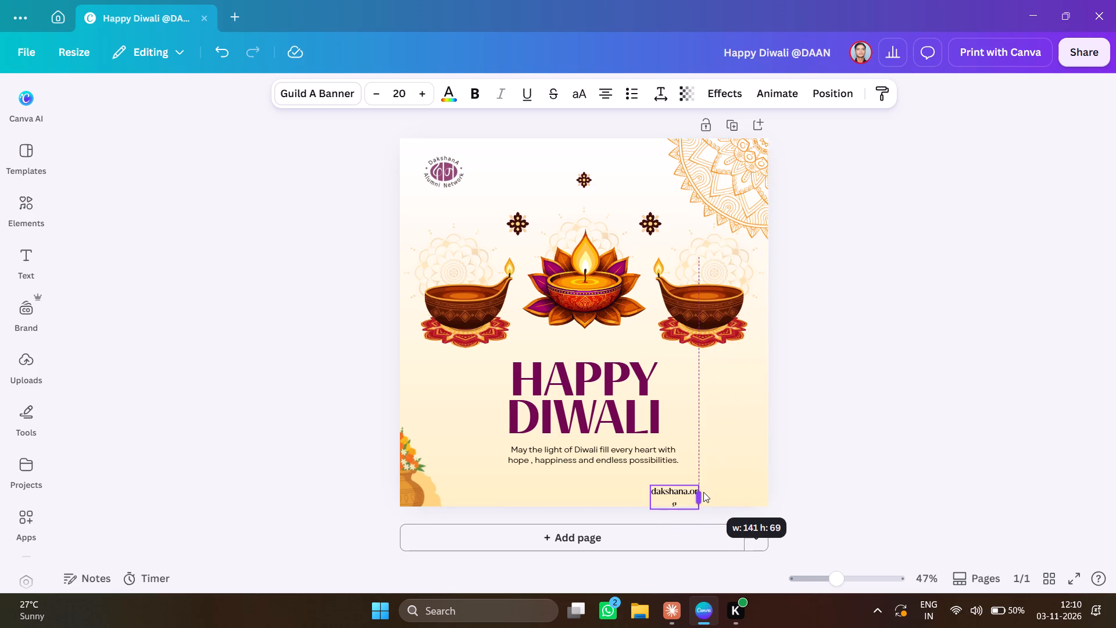
drag(703, 492, 709, 493)
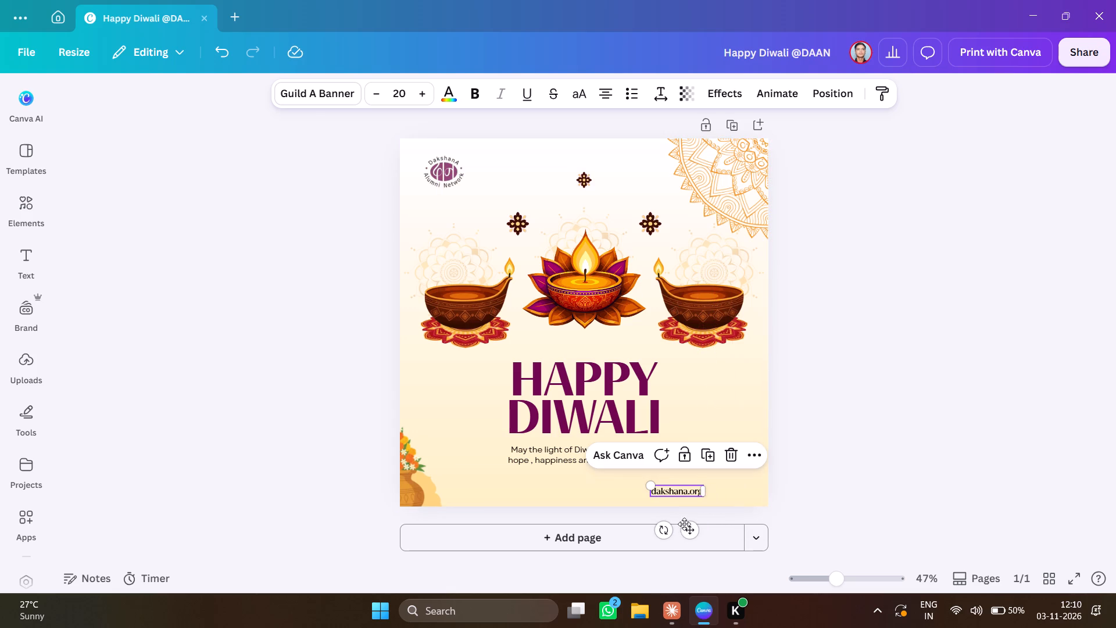
Move the dakshana.org text toward the poster's lower right corner.
drag(688, 526, 741, 532)
key(Right)
key(Right)
key(Right)
key(Right)
key(Right)
key(Right)
key(Right)
key(Right)
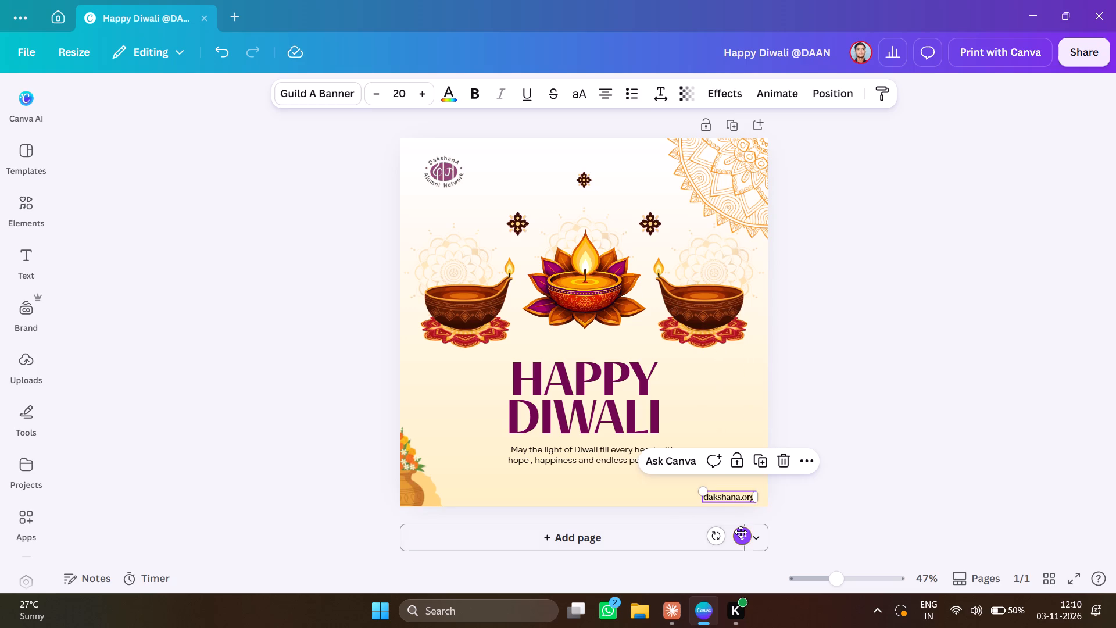
click(797, 496)
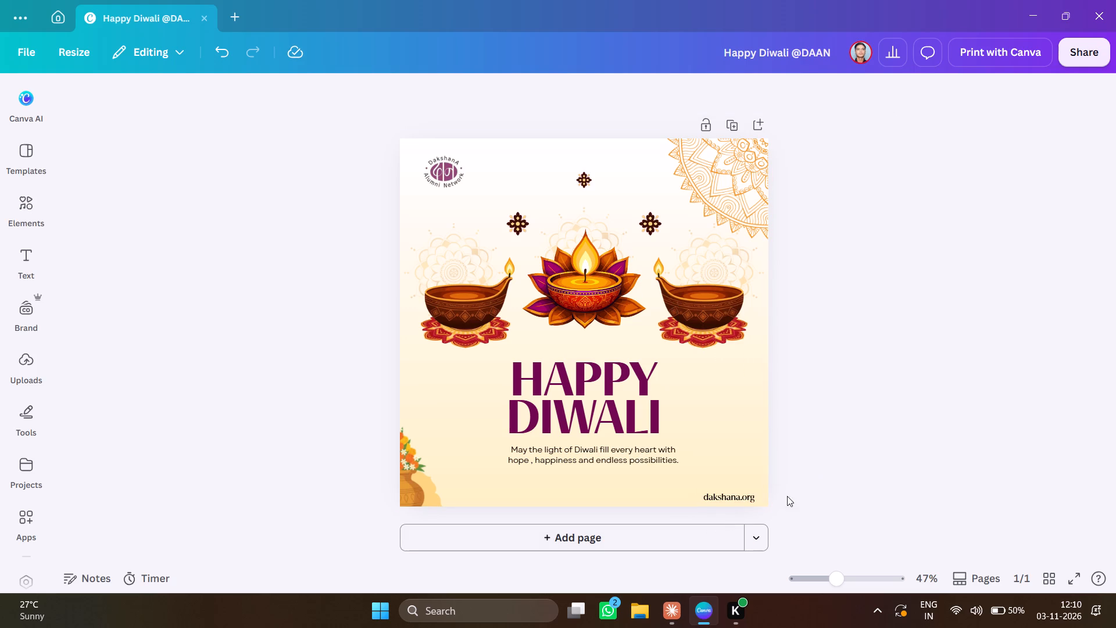
Nudge the dakshana.org text further right and fine-tune its height so it sits close to the poster's lower right corner.
click(732, 496)
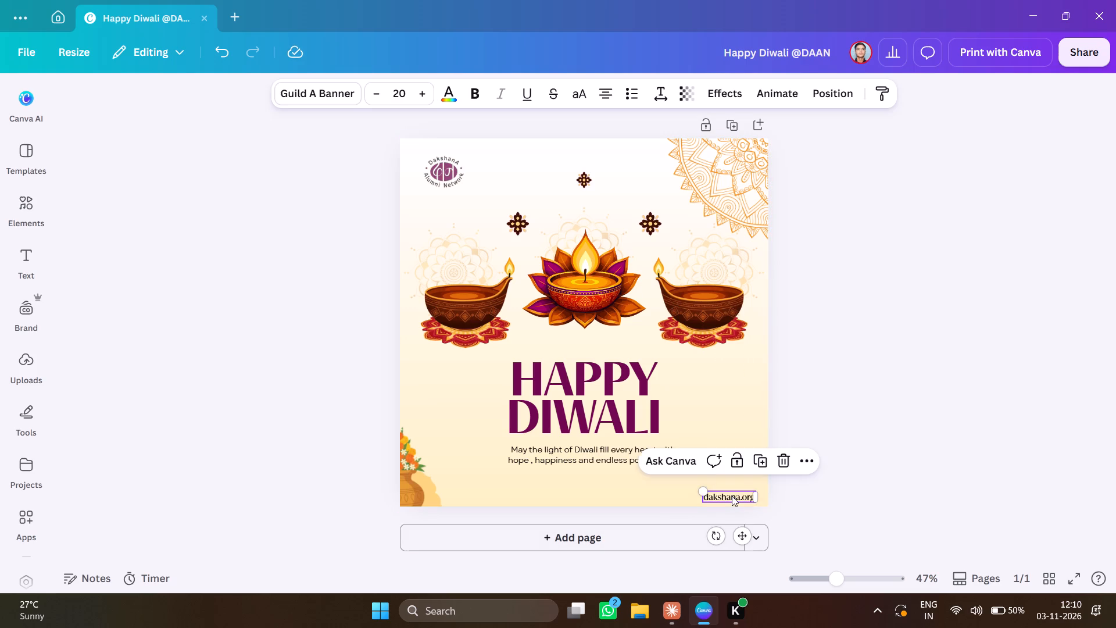
key(Right)
key(Right)
key(Right)
key(Right)
key(Right)
key(Right)
key(Right)
key(Right)
key(Right)
key(Right)
key(Right)
key(Right)
key(Right)
key(Right)
key(Right)
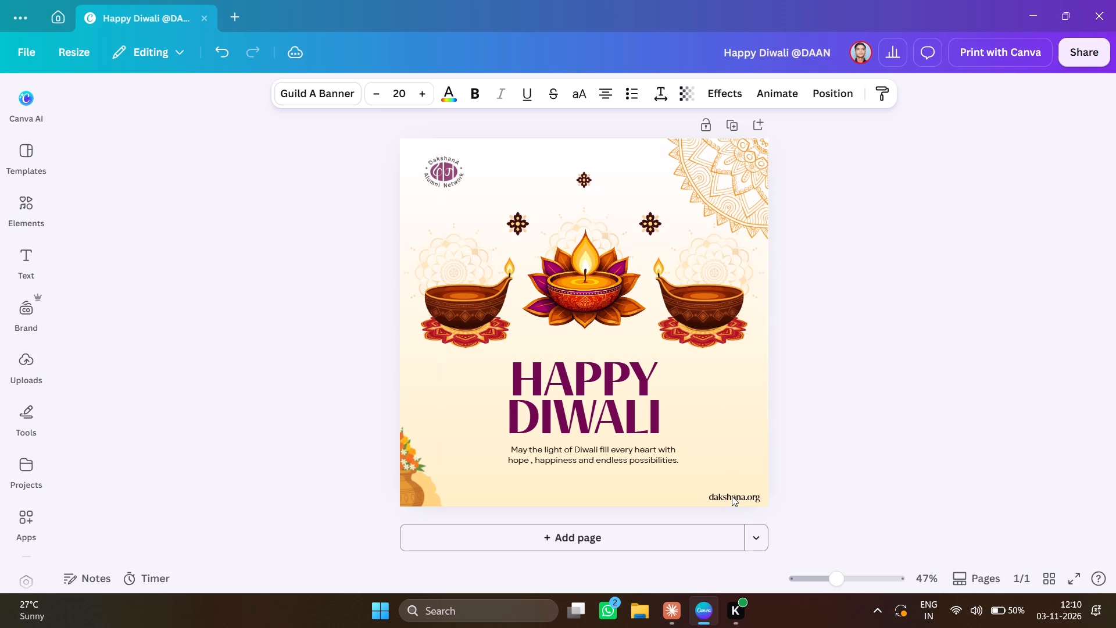
key(Right)
key(Right)
key(Right)
key(Right)
key(Right)
key(Down)
key(Down)
click(778, 501)
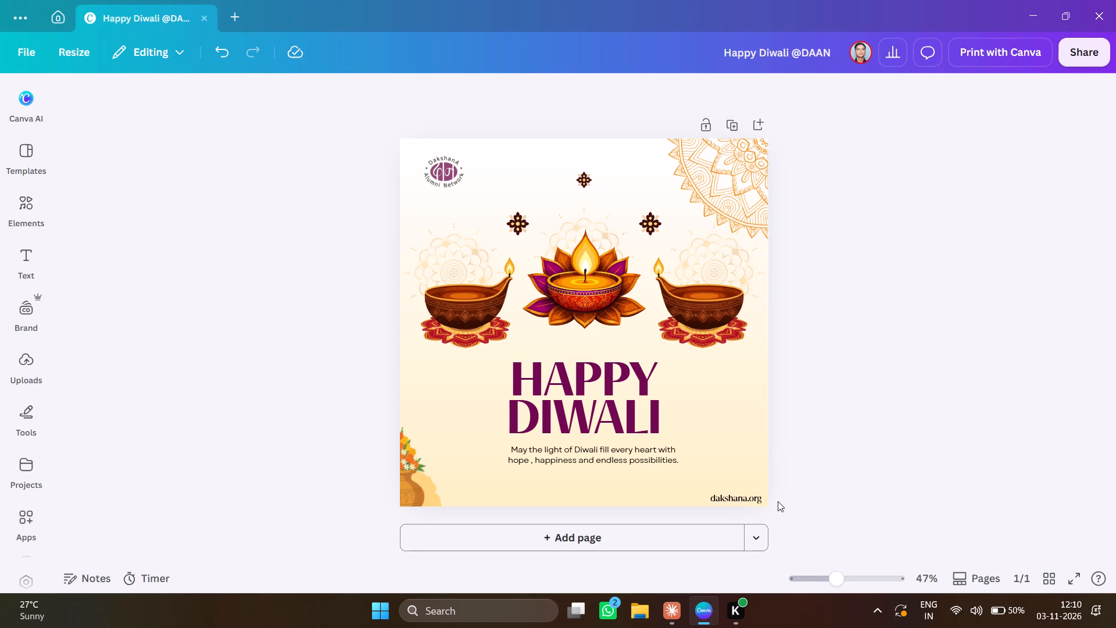
click(728, 494)
key(Up)
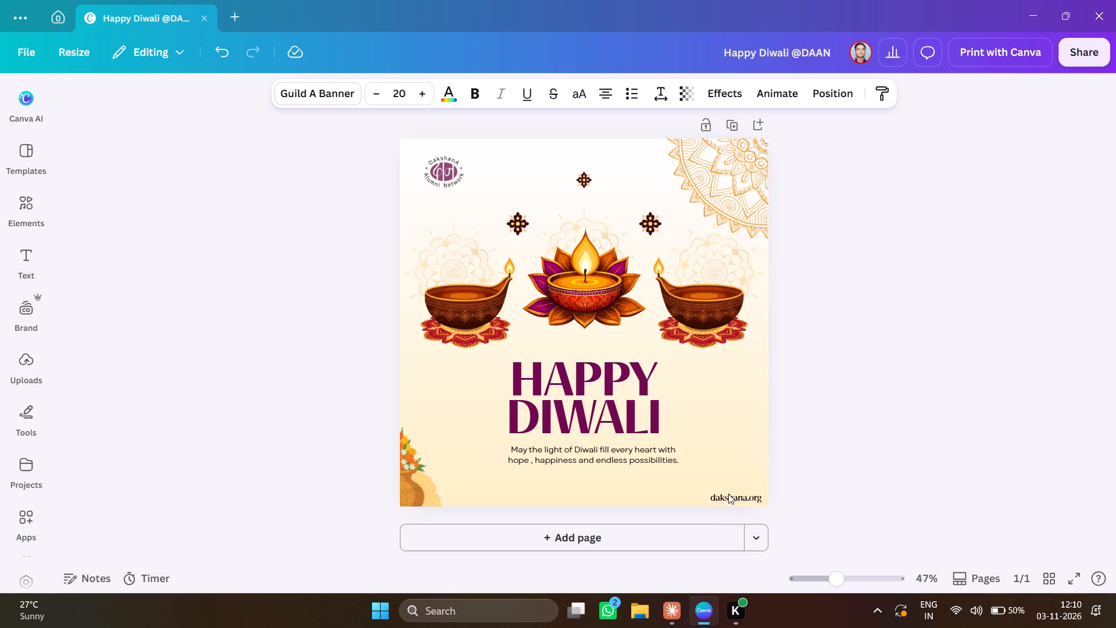
key(Up)
click(860, 508)
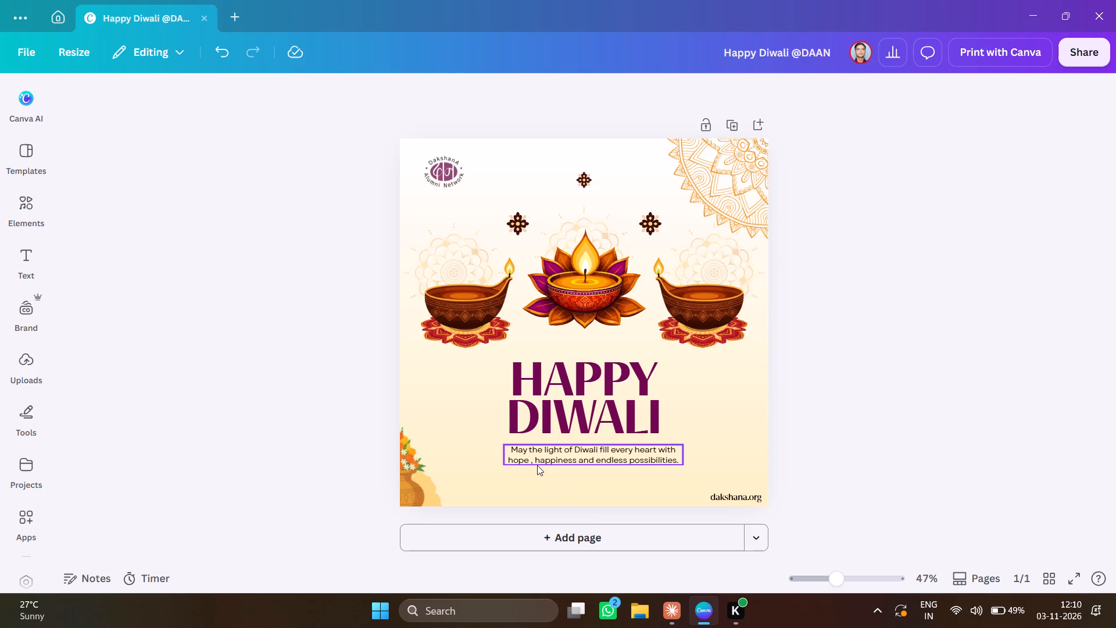
Move the HAPPY DIWALI heading and the greeting below it together to the poster's top edge, with the heading mostly off the page.
drag(470, 395, 532, 462)
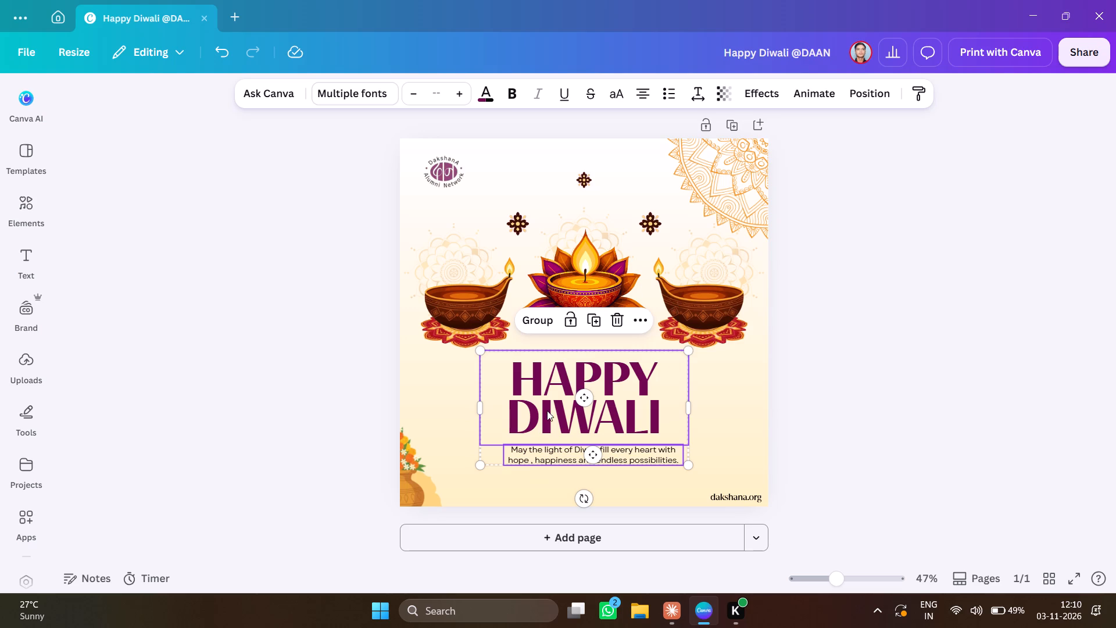
drag(547, 411, 527, 133)
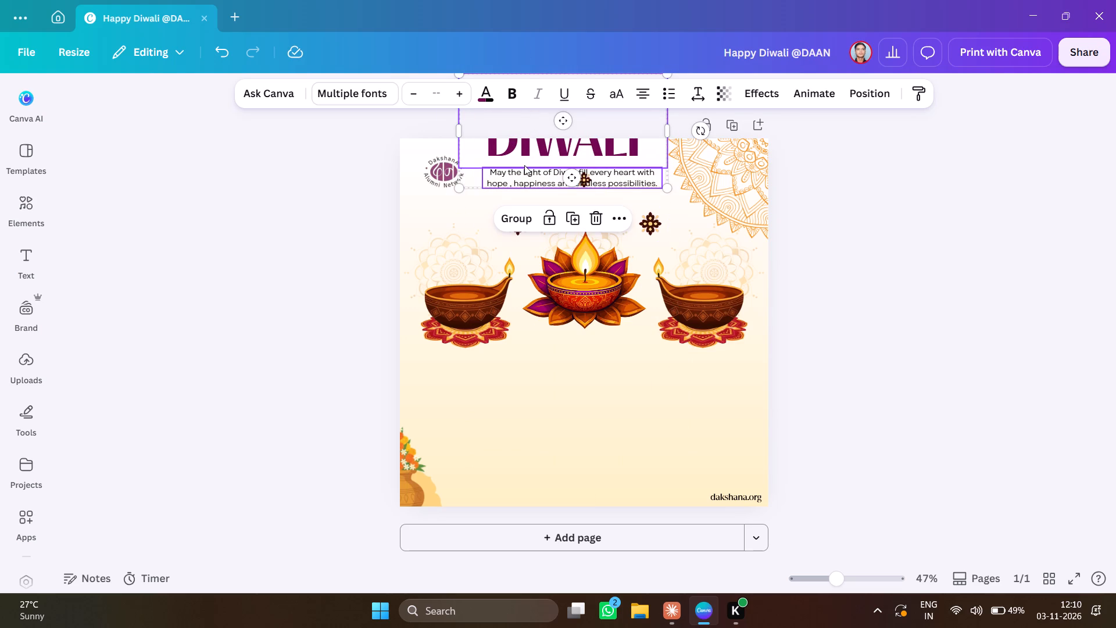
drag(524, 165, 483, 148)
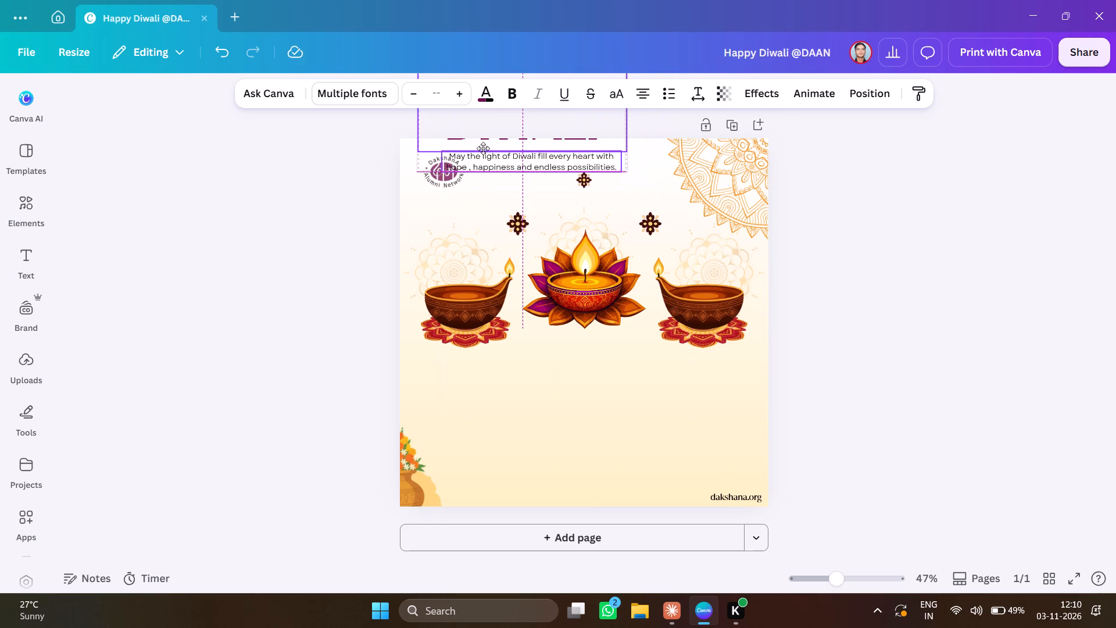
drag(483, 148, 461, 199)
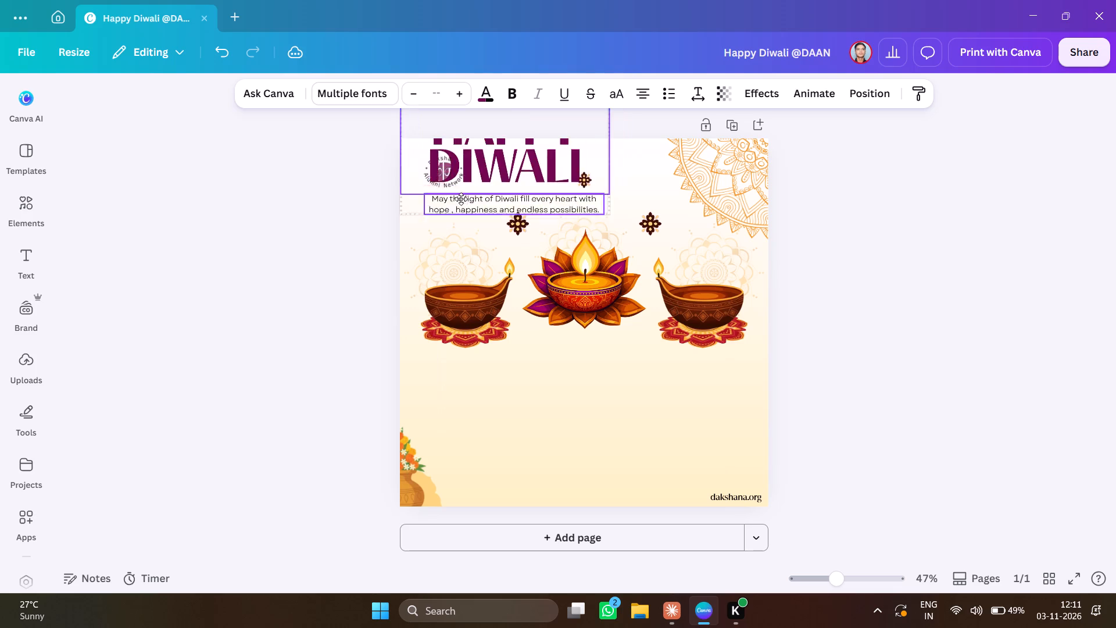
drag(461, 199, 330, 515)
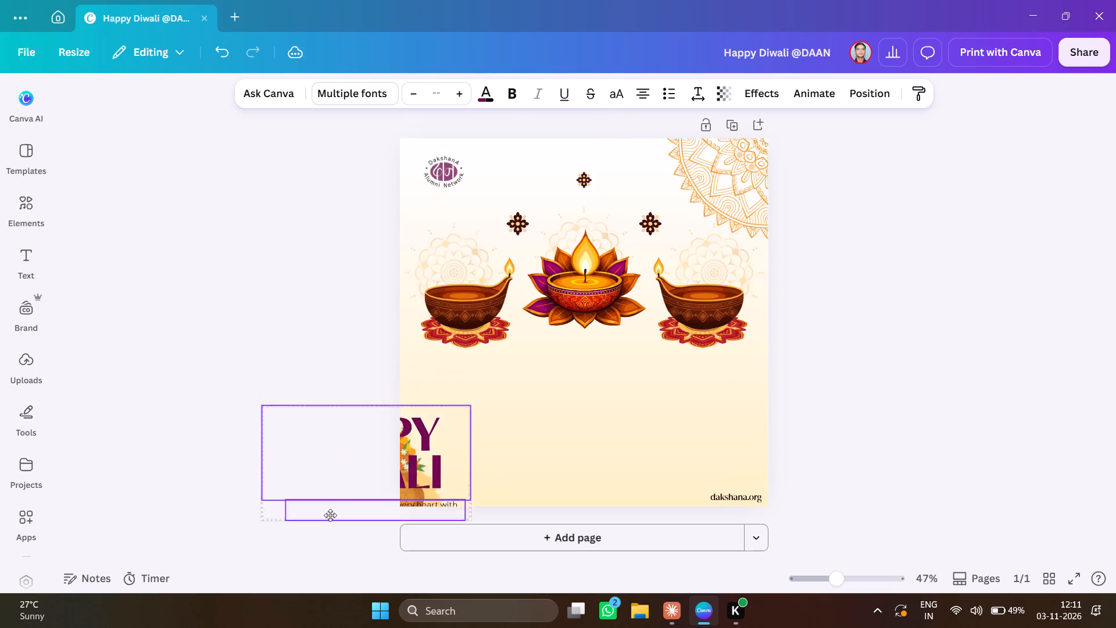
drag(330, 515, 386, 476)
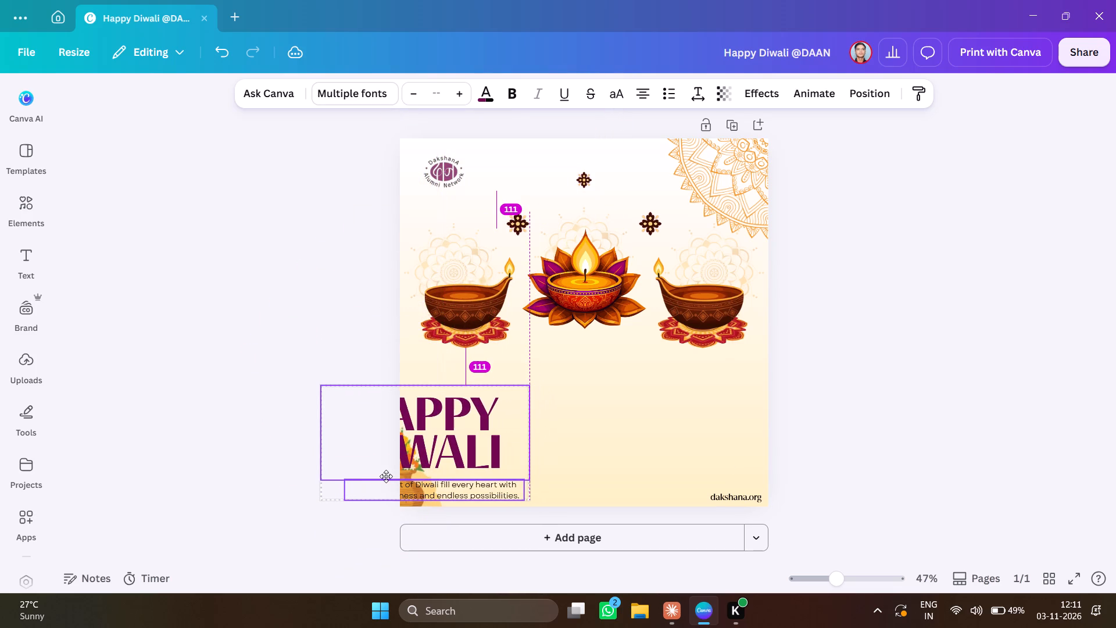
drag(386, 476, 386, 386)
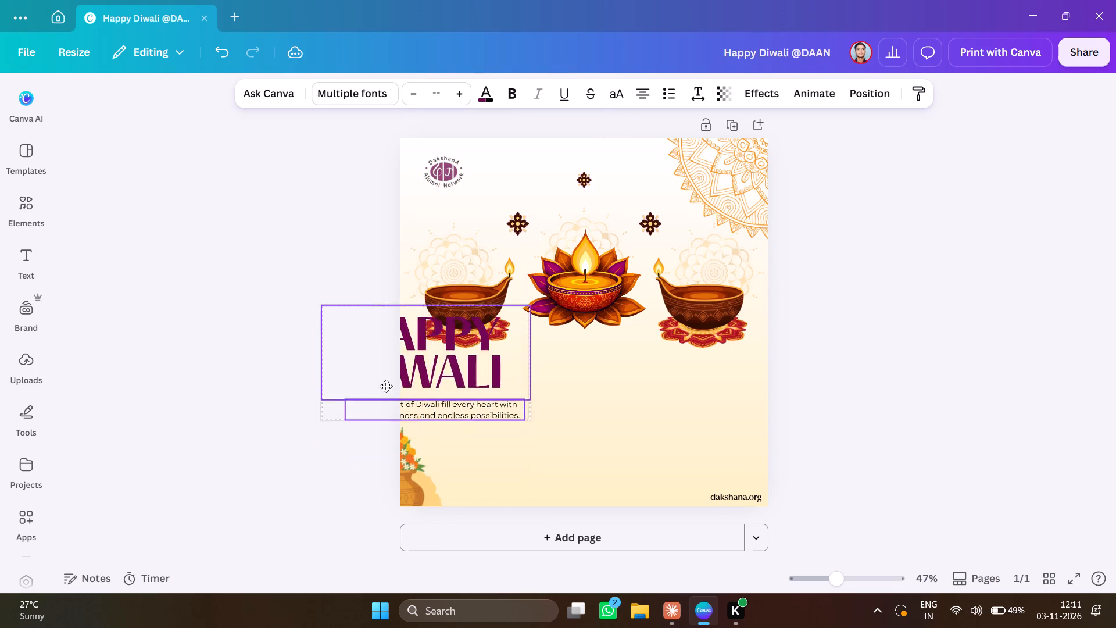
drag(386, 386, 310, 195)
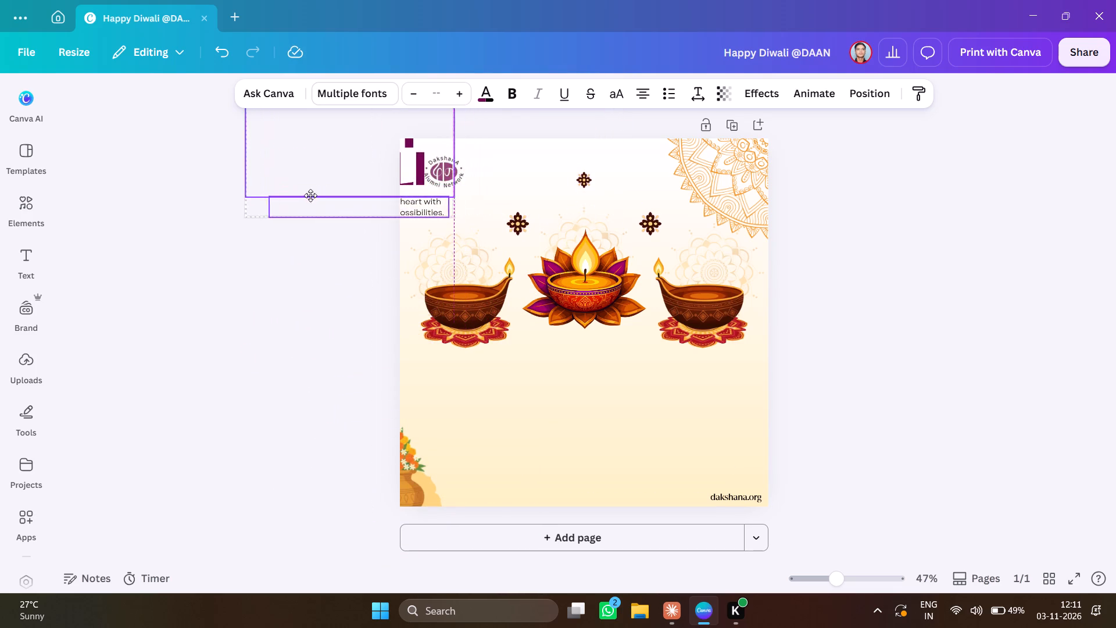
drag(310, 195, 289, 198)
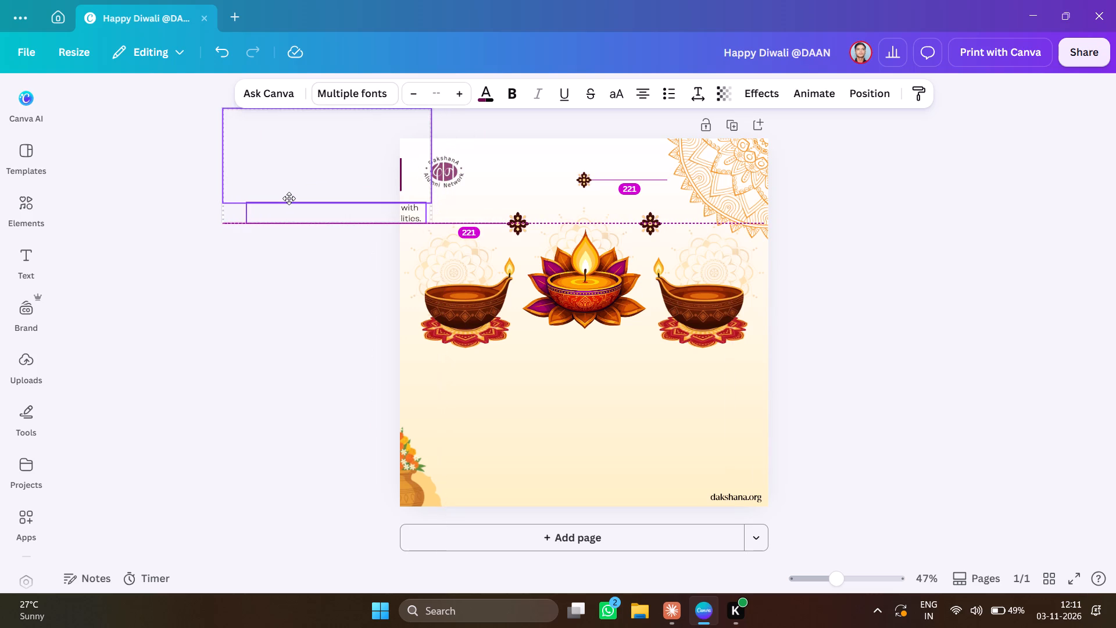
drag(289, 198, 276, 199)
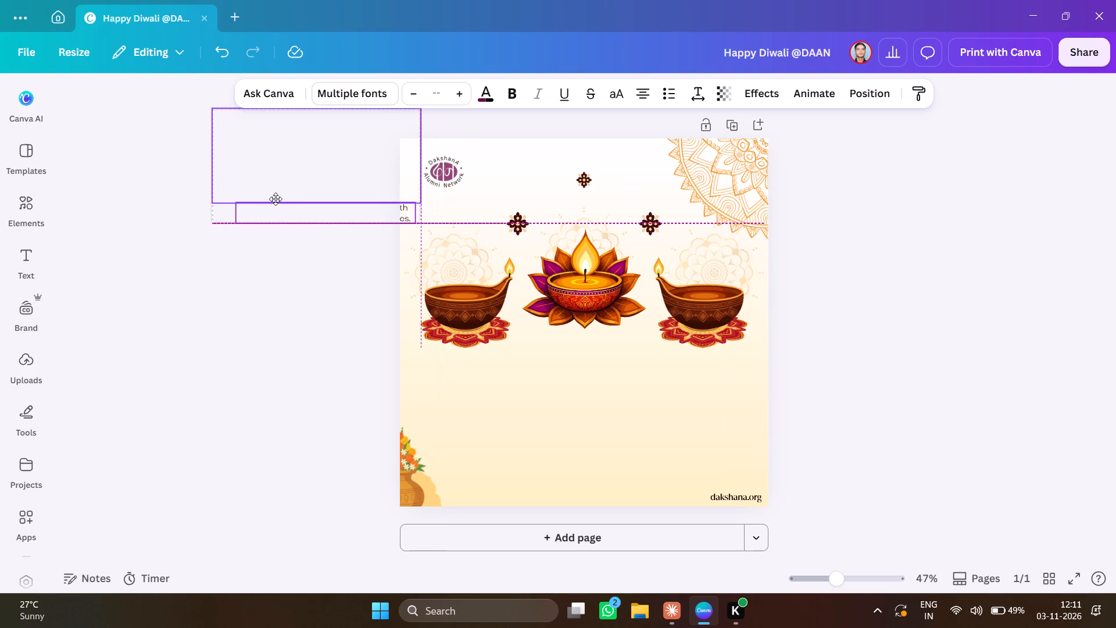
drag(276, 199, 573, 418)
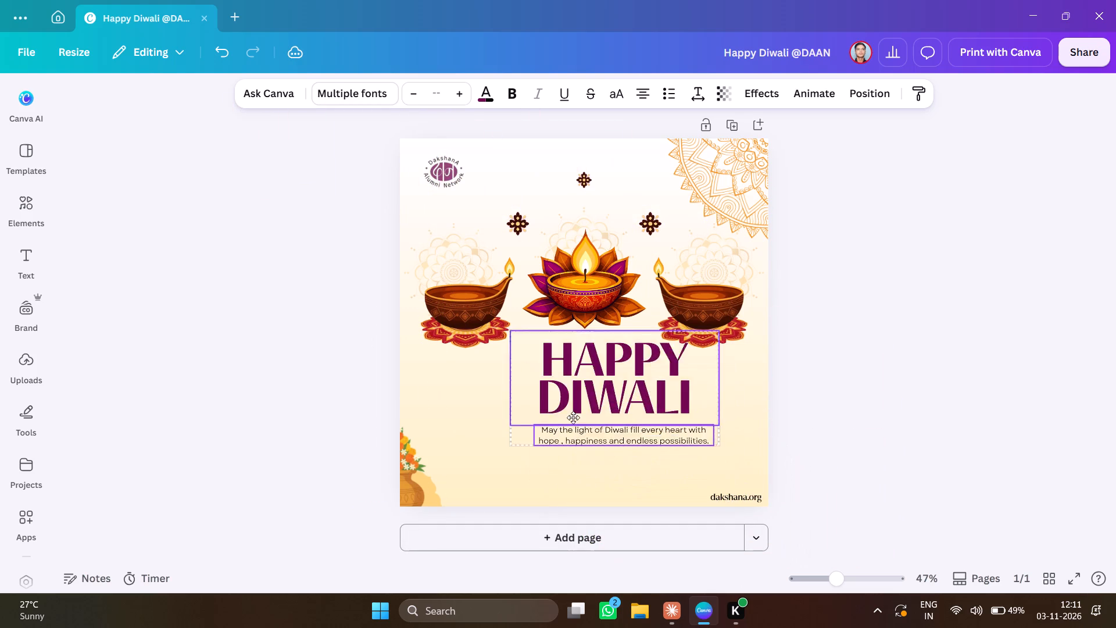
drag(573, 418, 500, 177)
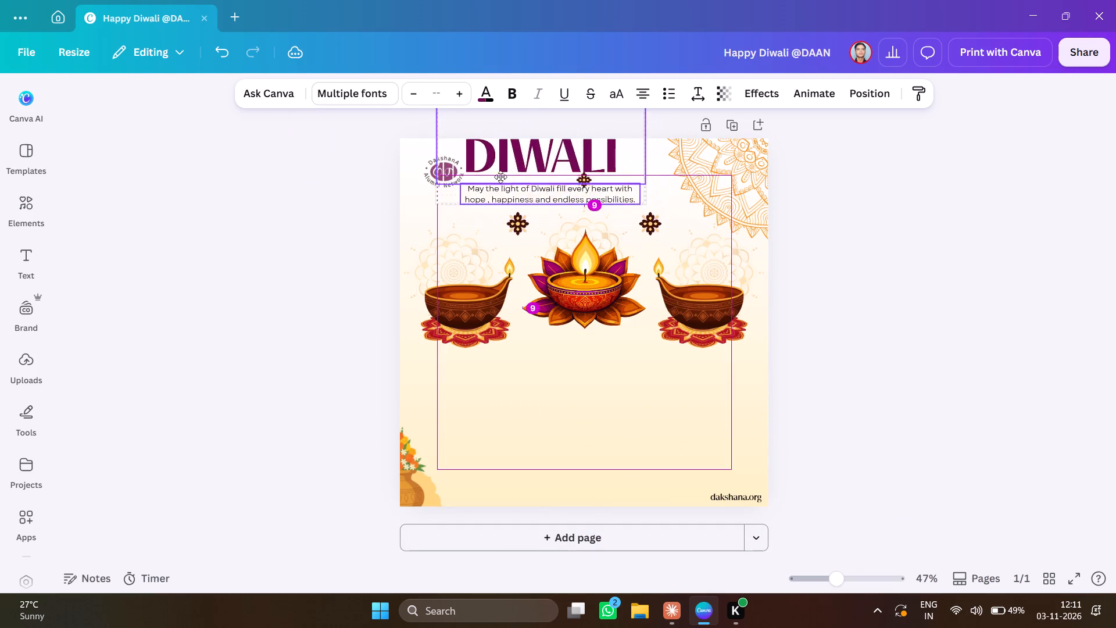
drag(500, 177, 498, 147)
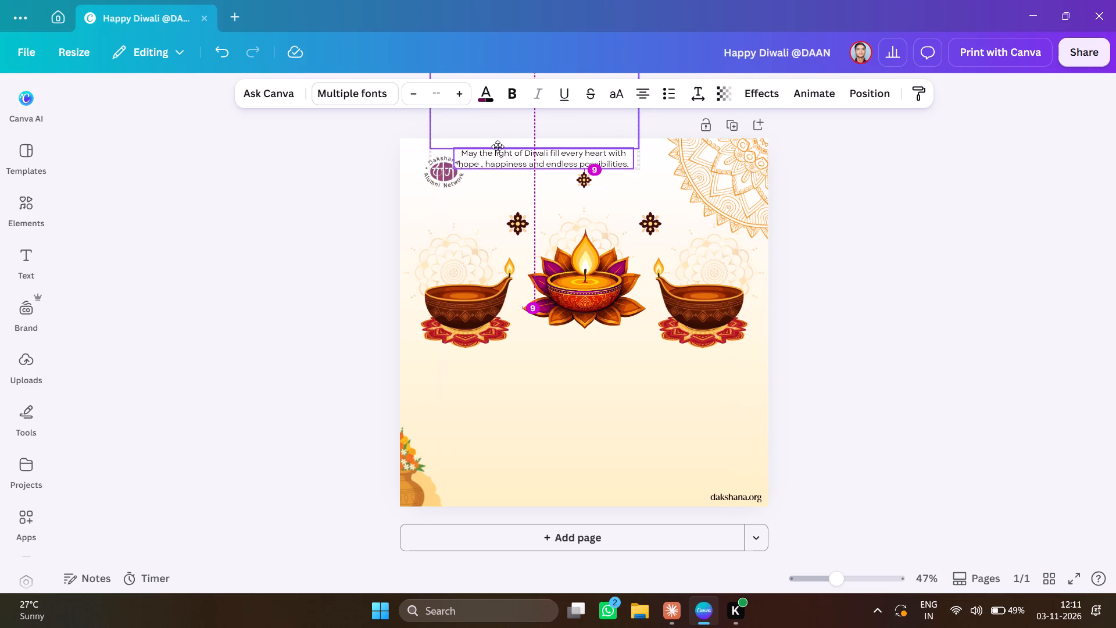
drag(498, 147, 496, 150)
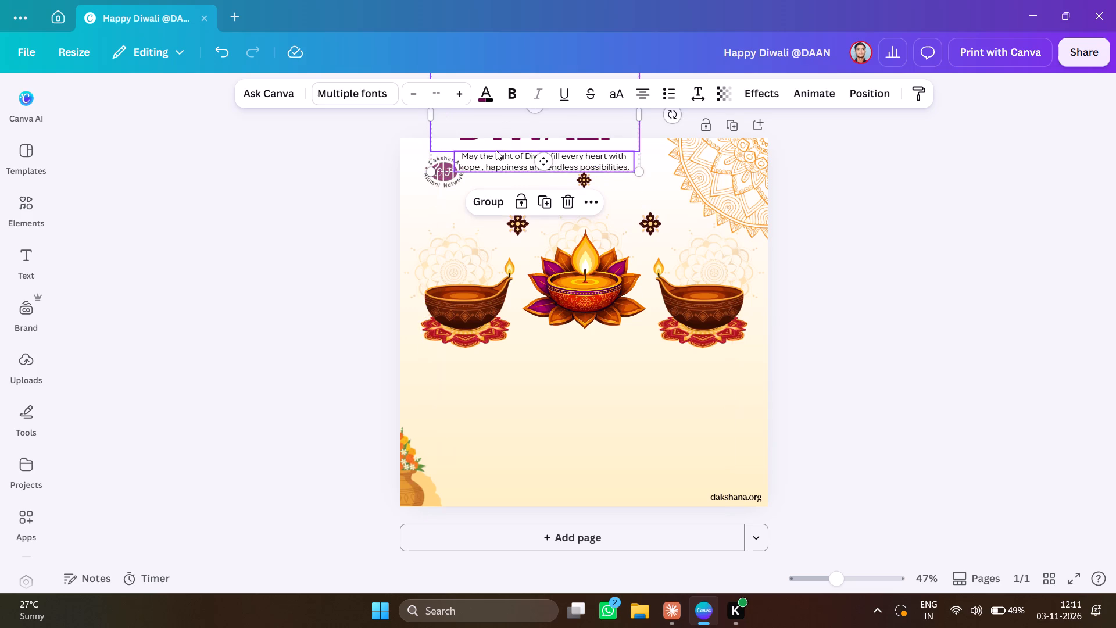
click(920, 273)
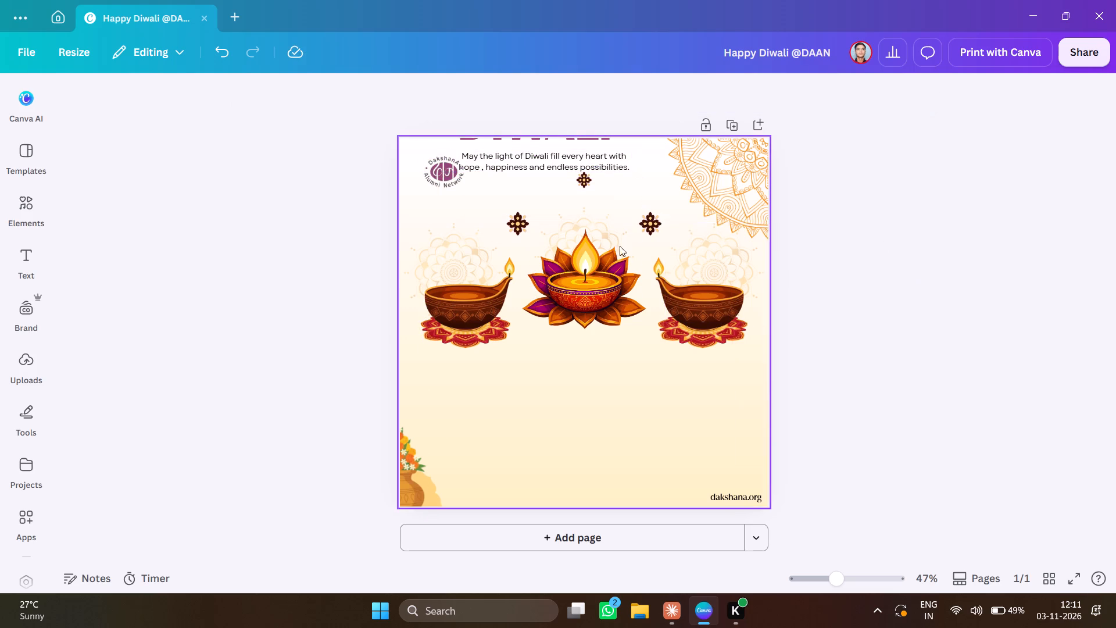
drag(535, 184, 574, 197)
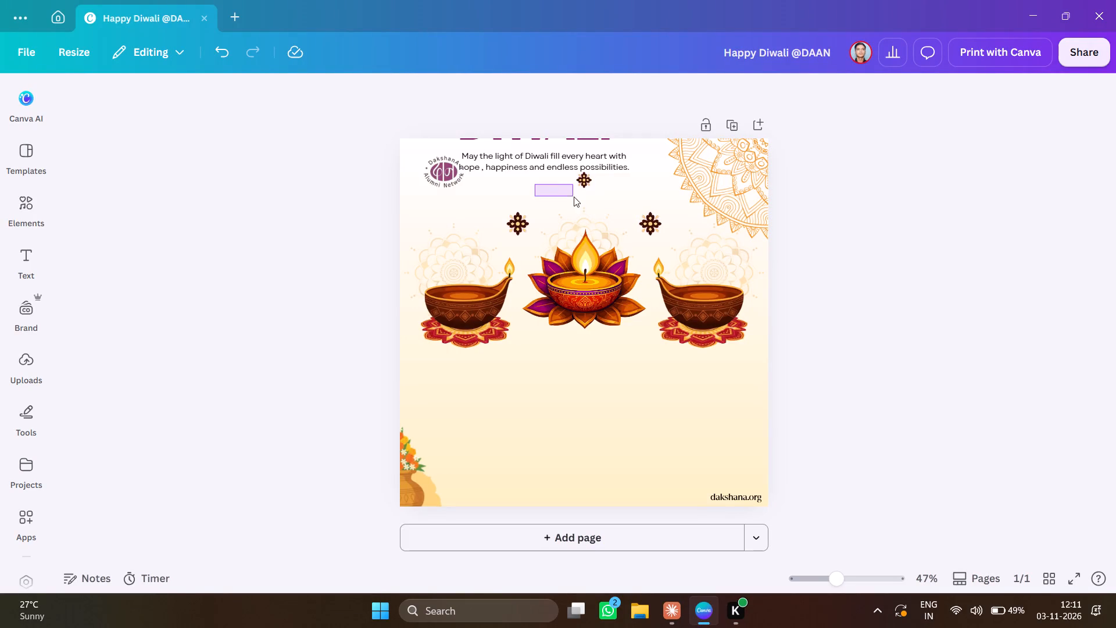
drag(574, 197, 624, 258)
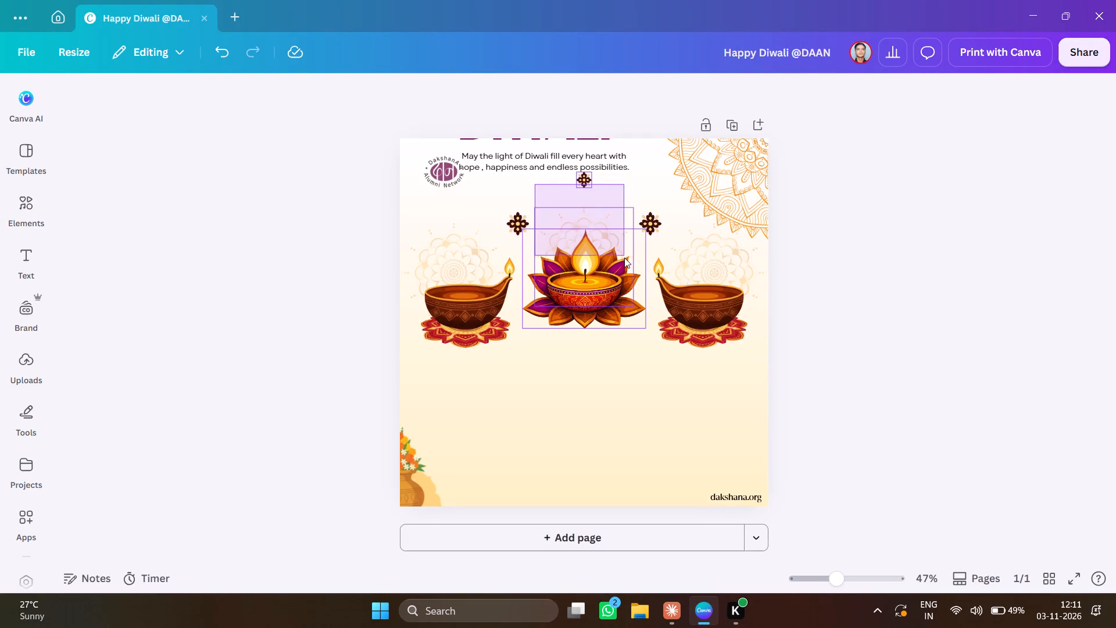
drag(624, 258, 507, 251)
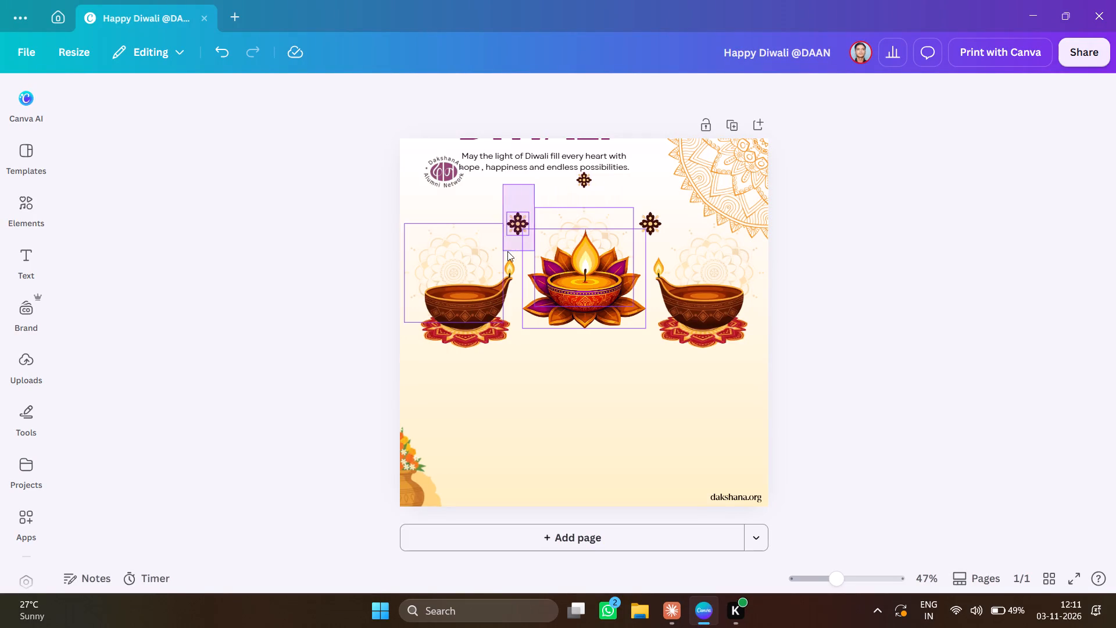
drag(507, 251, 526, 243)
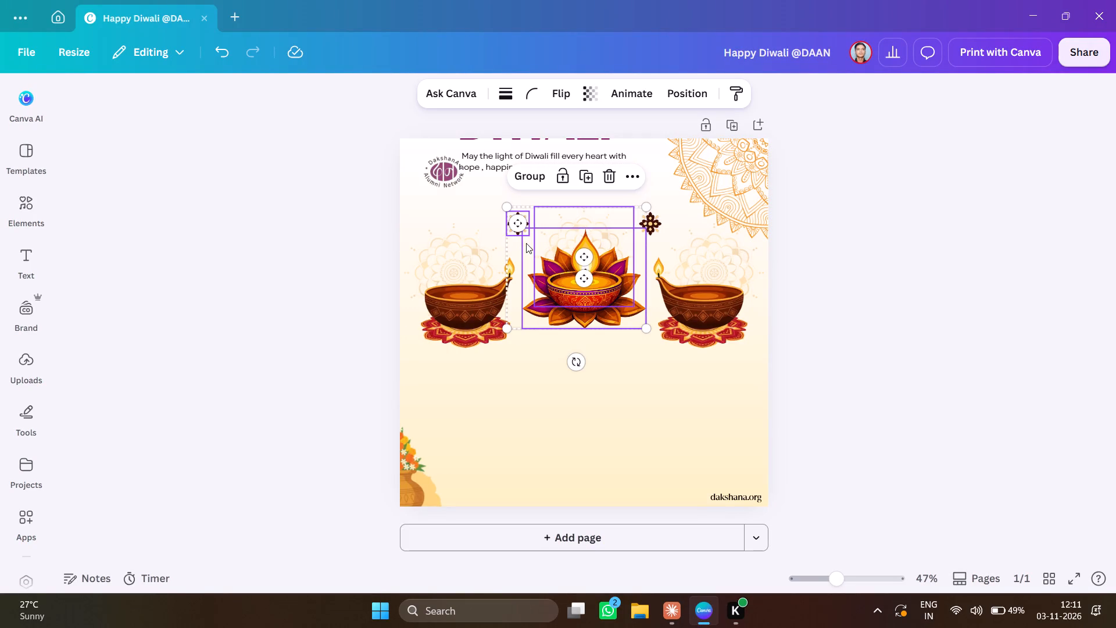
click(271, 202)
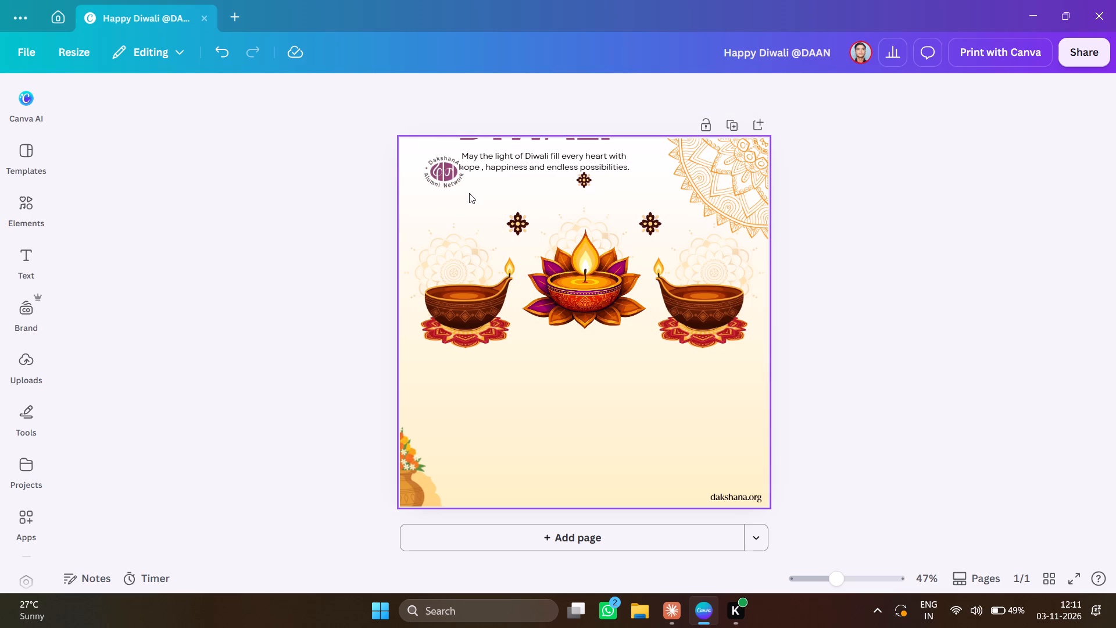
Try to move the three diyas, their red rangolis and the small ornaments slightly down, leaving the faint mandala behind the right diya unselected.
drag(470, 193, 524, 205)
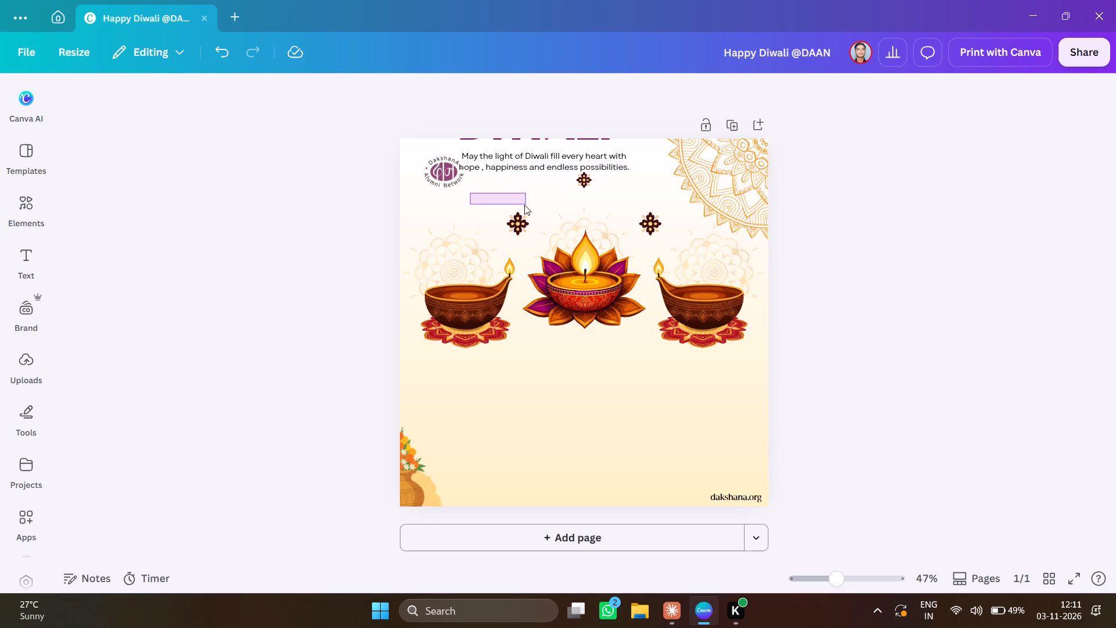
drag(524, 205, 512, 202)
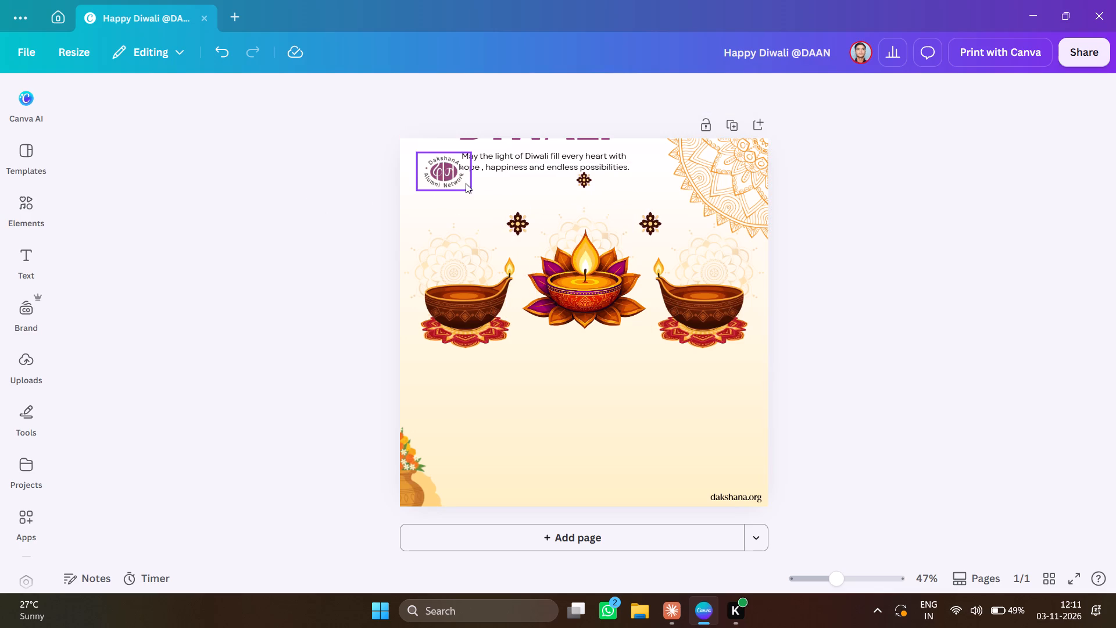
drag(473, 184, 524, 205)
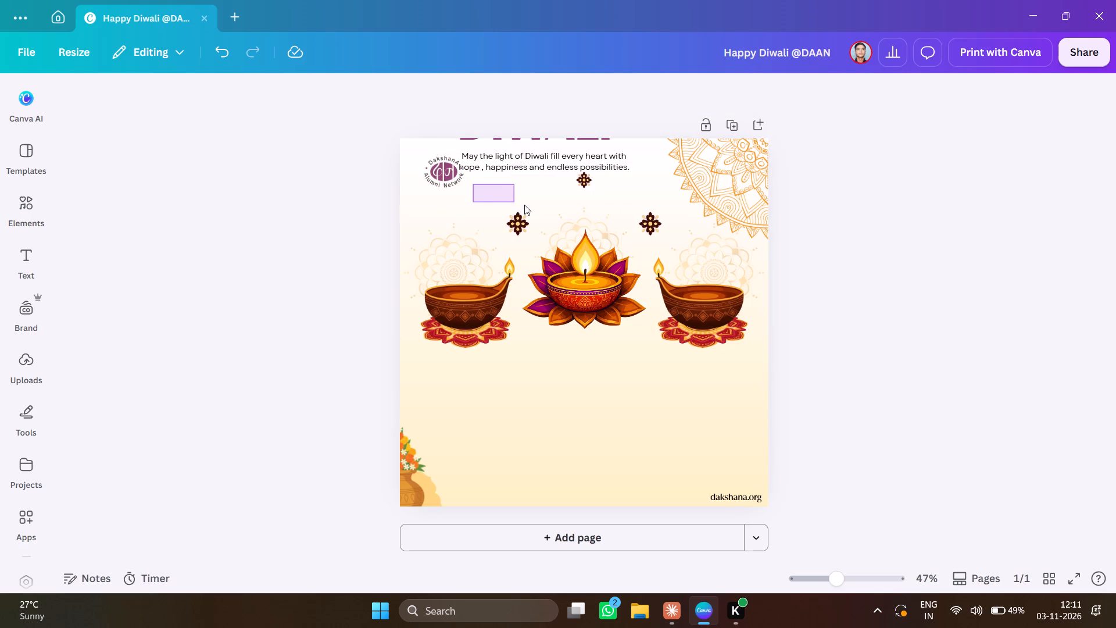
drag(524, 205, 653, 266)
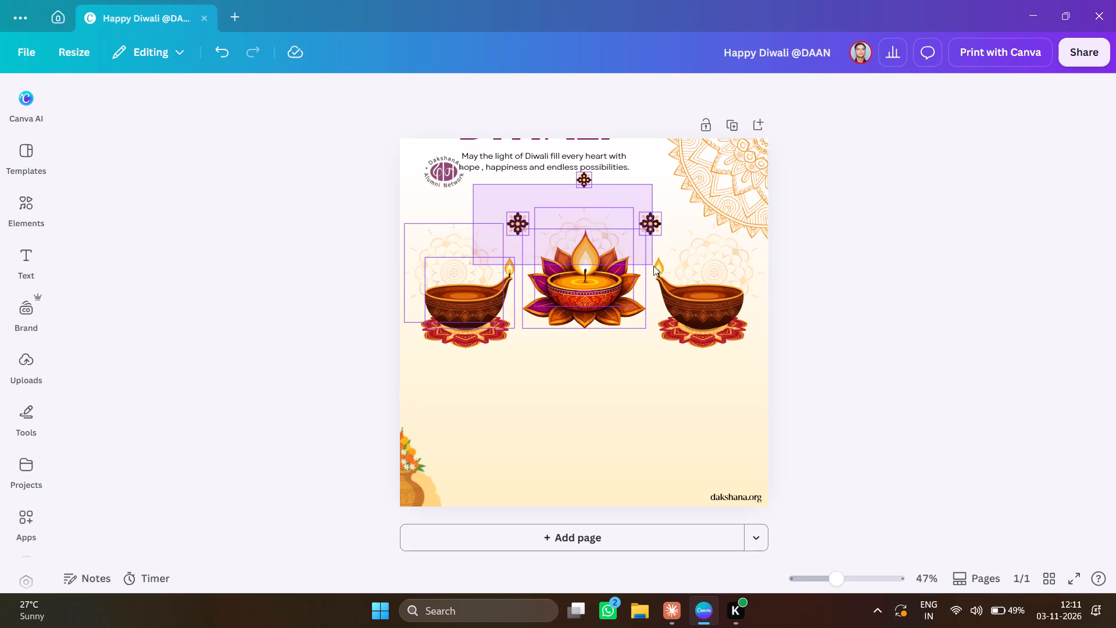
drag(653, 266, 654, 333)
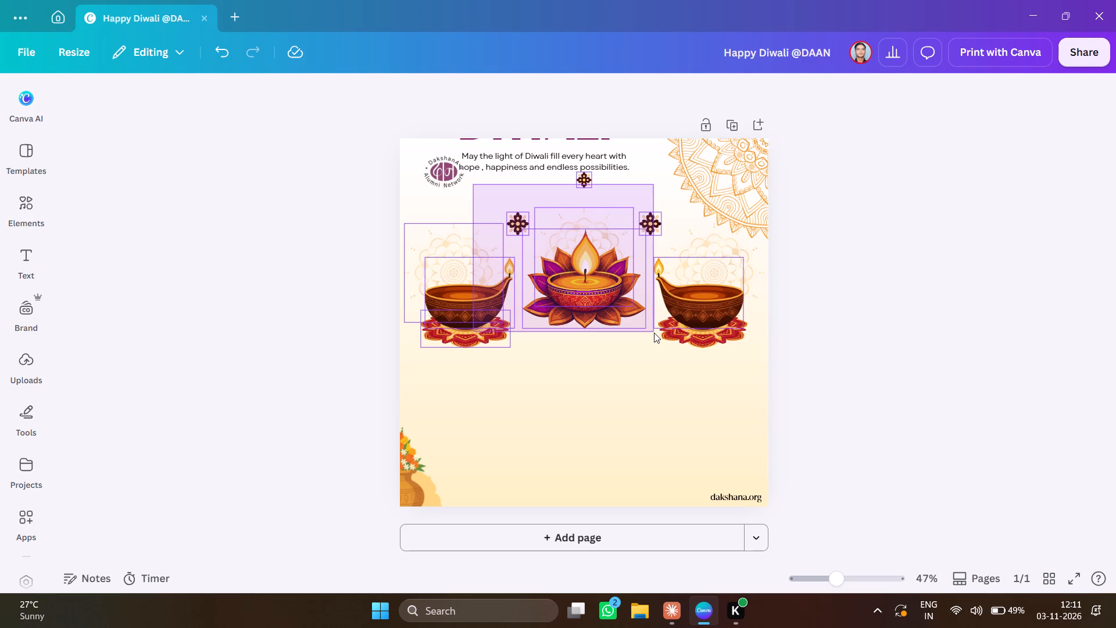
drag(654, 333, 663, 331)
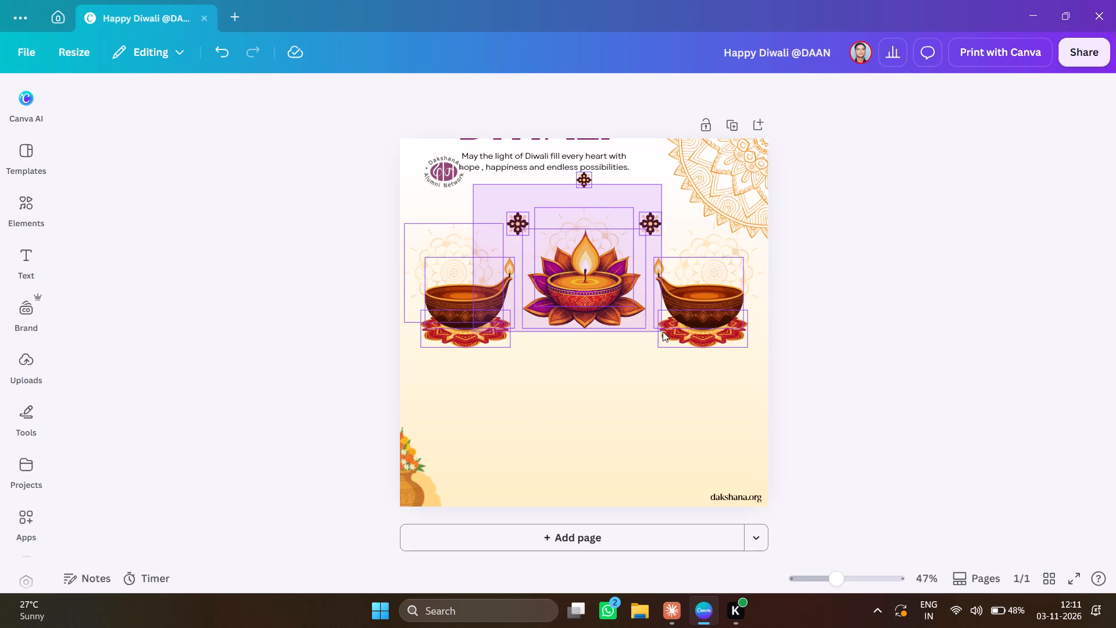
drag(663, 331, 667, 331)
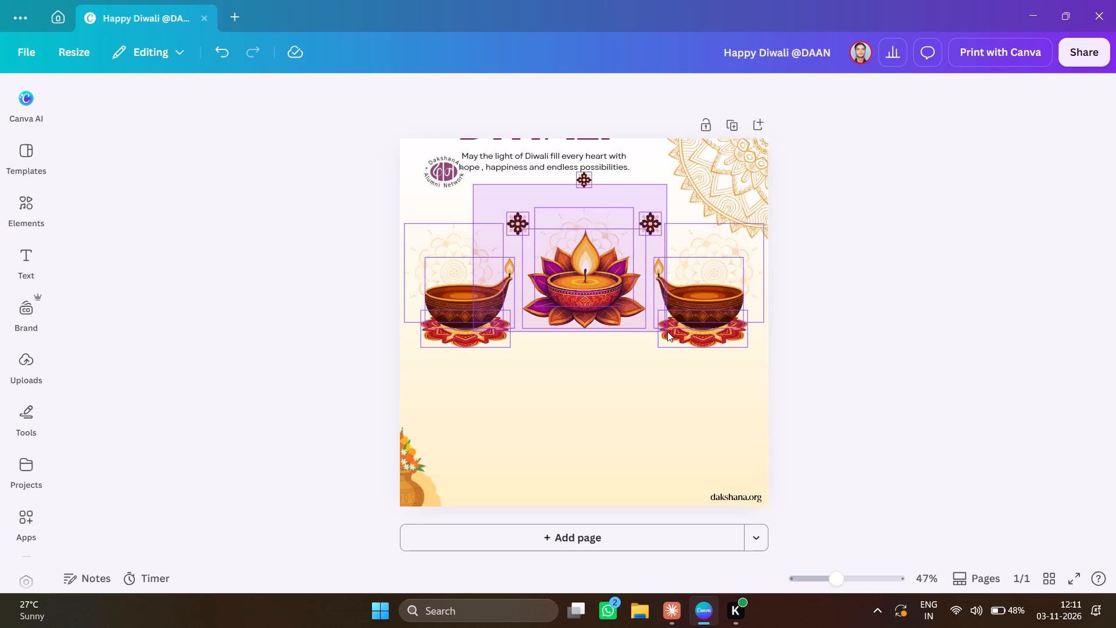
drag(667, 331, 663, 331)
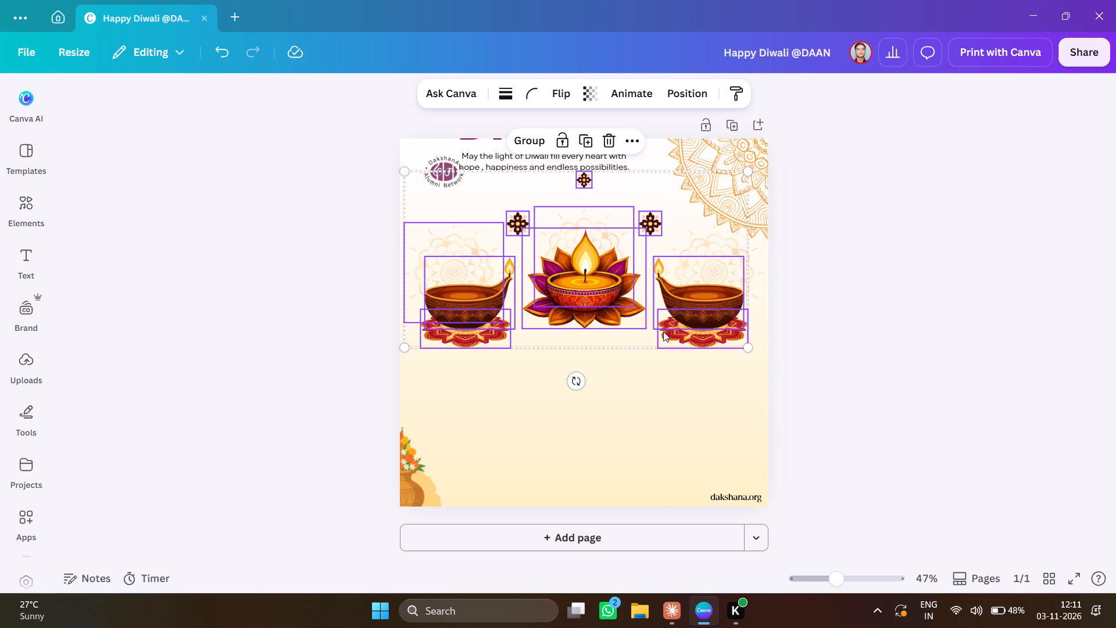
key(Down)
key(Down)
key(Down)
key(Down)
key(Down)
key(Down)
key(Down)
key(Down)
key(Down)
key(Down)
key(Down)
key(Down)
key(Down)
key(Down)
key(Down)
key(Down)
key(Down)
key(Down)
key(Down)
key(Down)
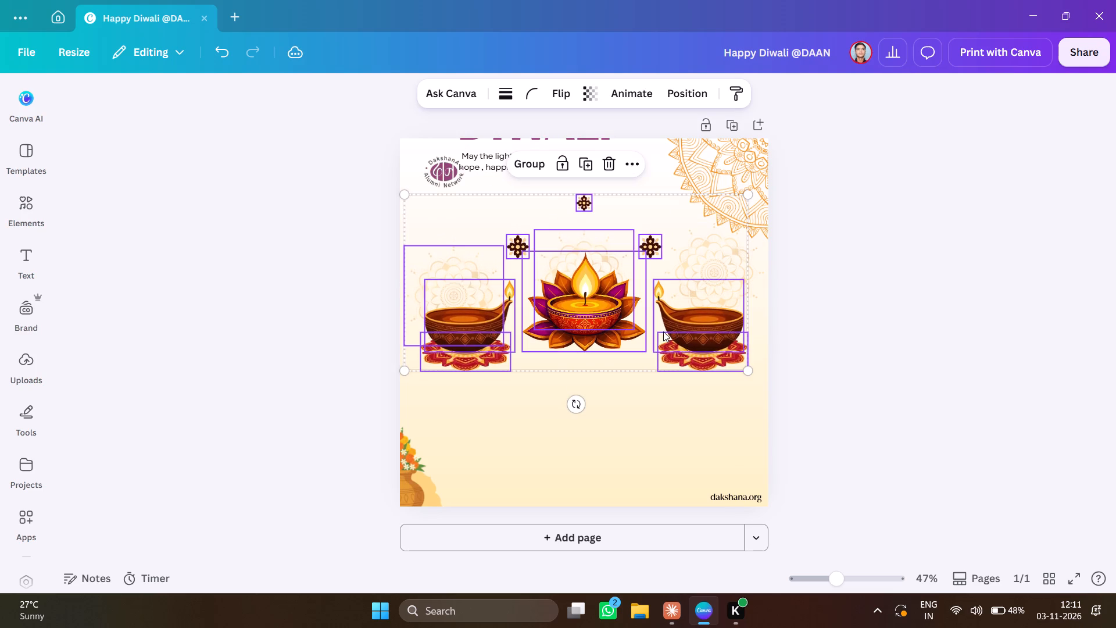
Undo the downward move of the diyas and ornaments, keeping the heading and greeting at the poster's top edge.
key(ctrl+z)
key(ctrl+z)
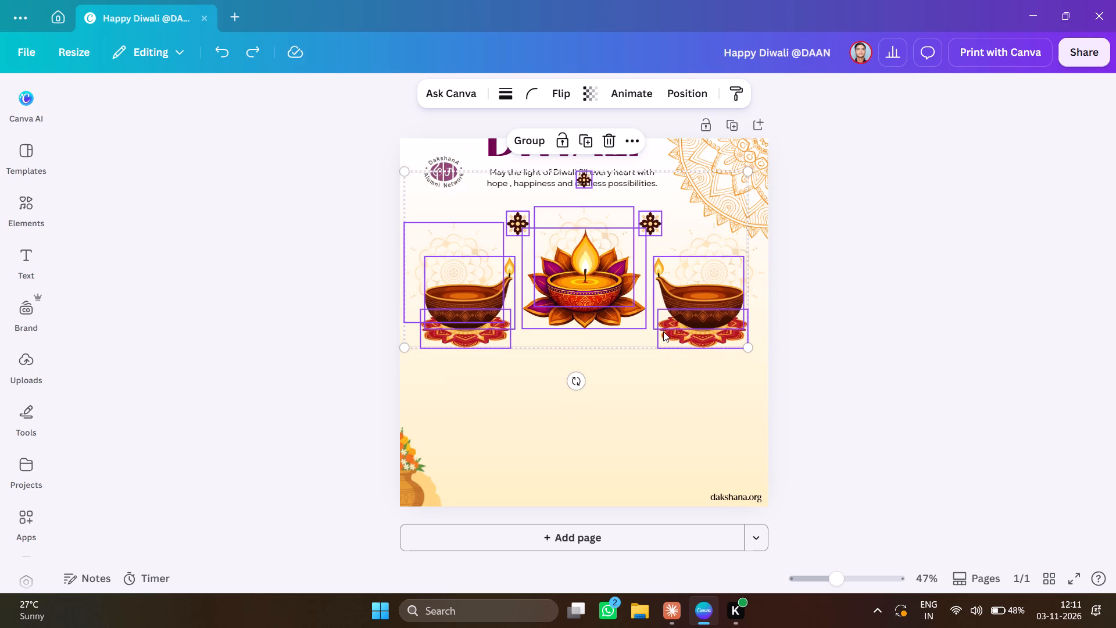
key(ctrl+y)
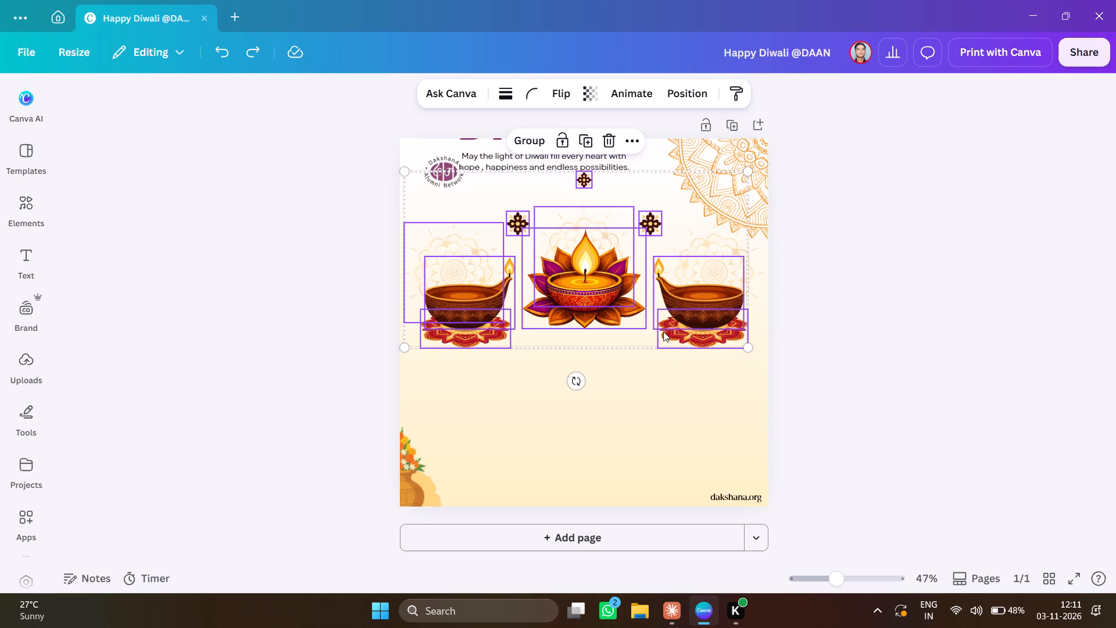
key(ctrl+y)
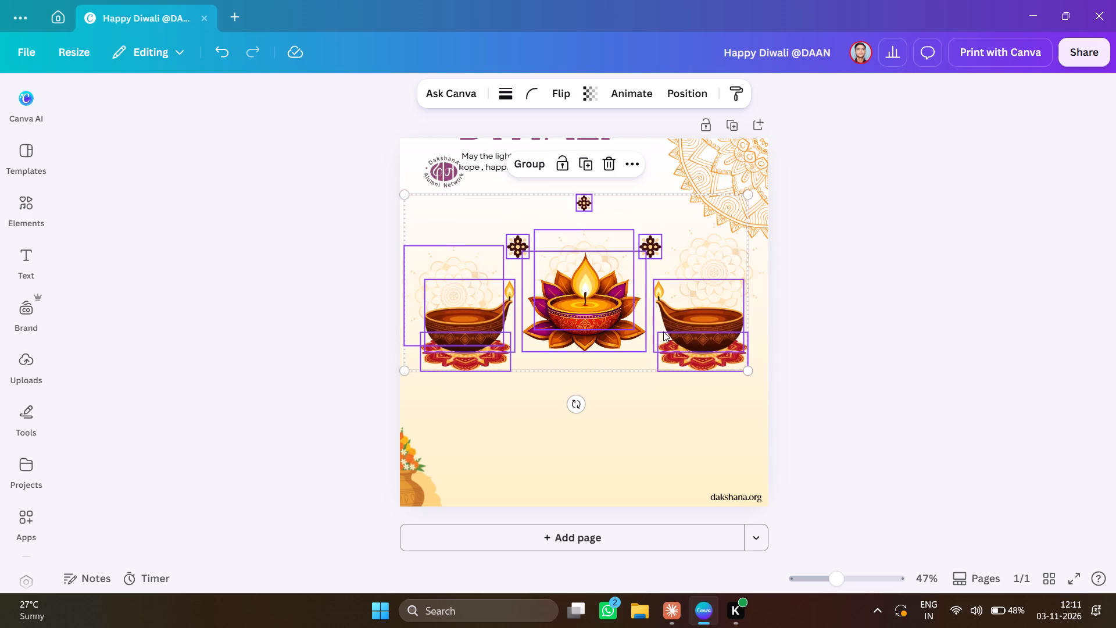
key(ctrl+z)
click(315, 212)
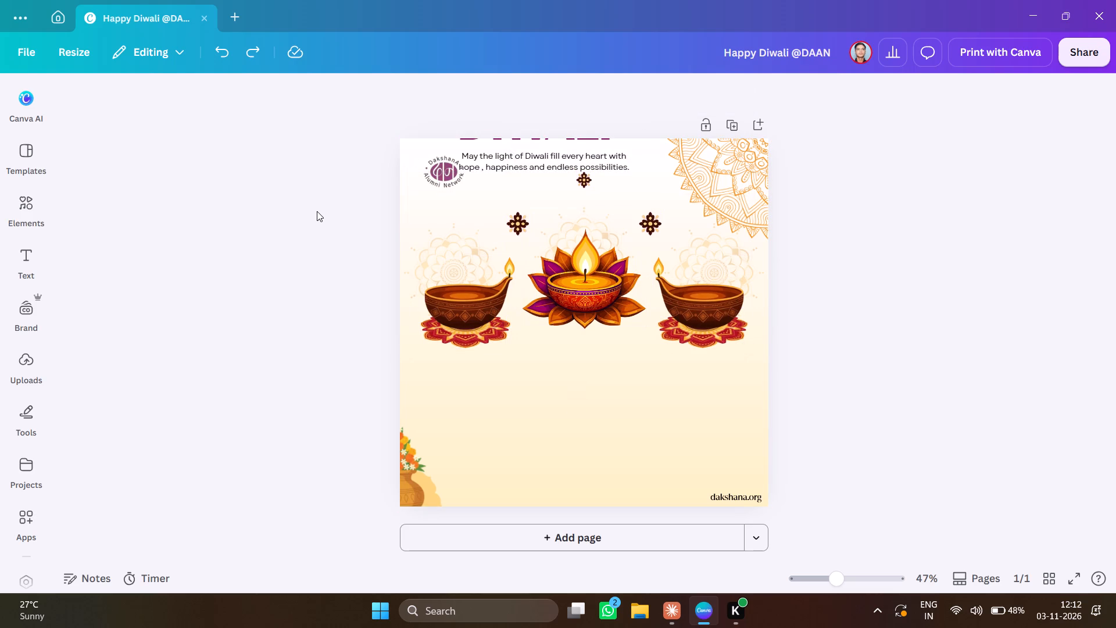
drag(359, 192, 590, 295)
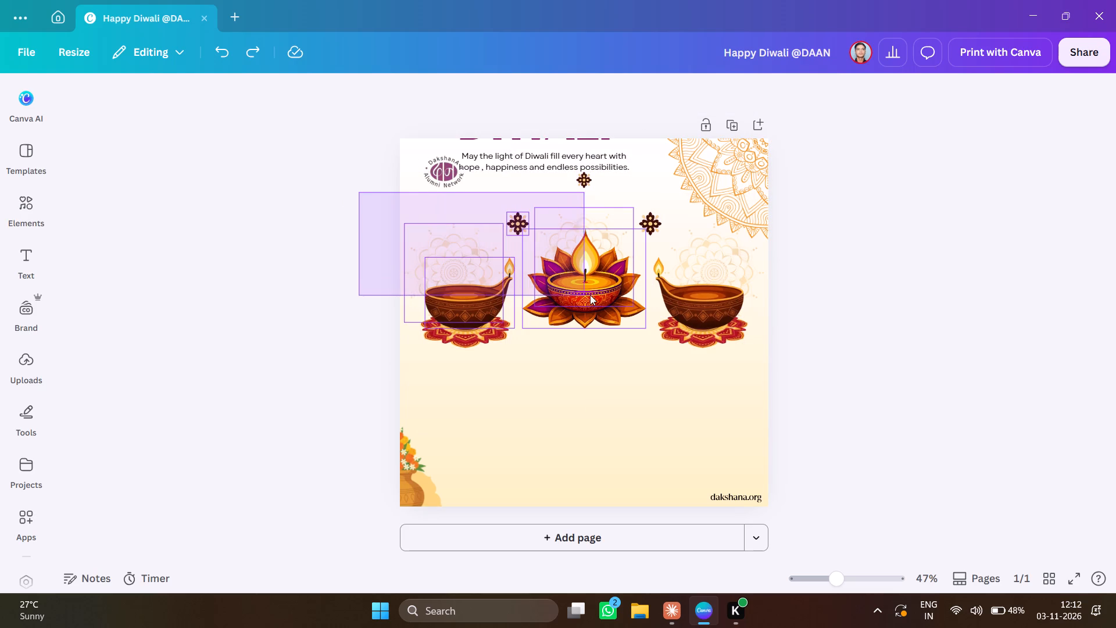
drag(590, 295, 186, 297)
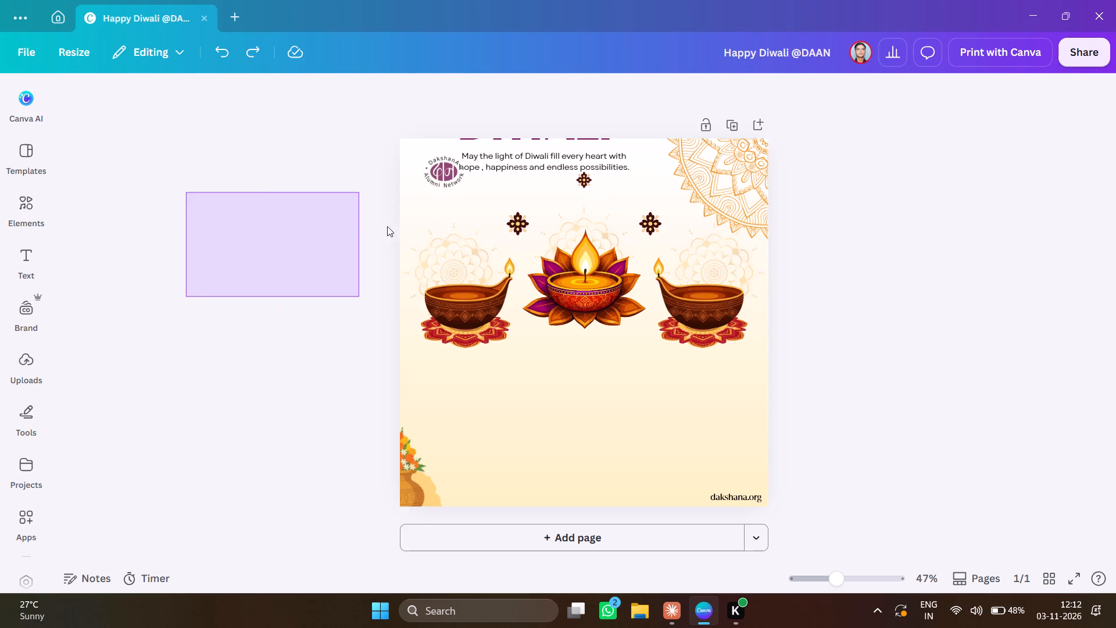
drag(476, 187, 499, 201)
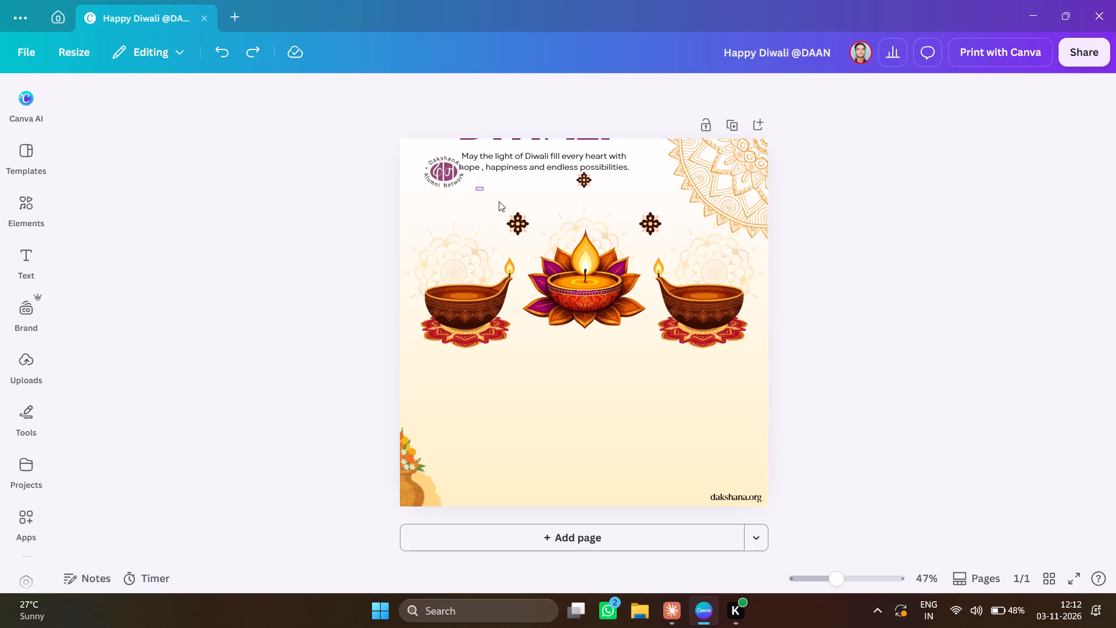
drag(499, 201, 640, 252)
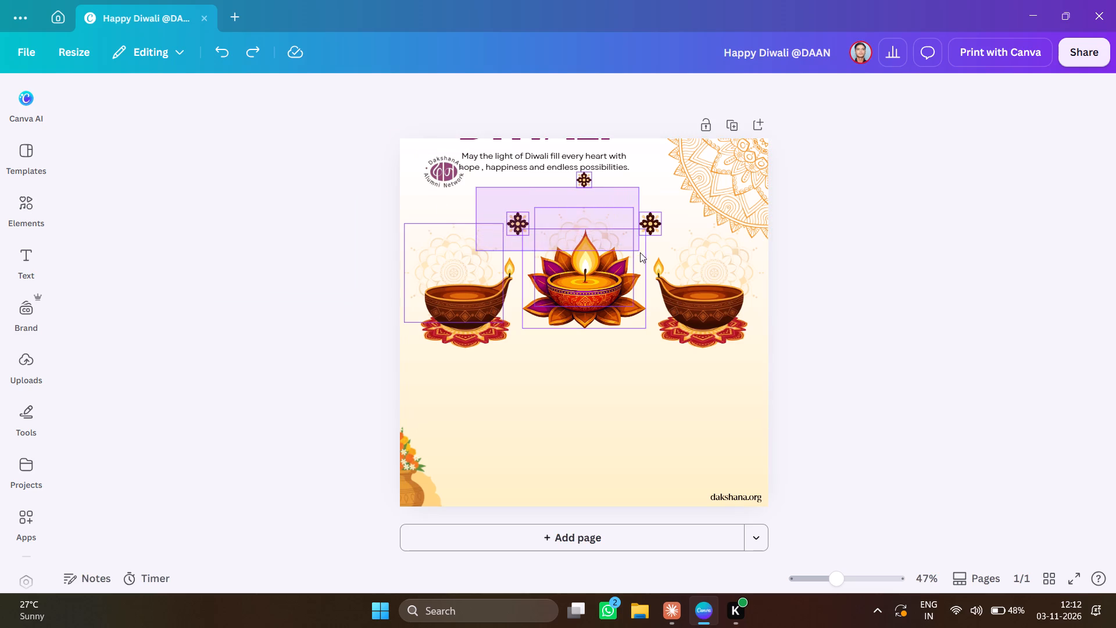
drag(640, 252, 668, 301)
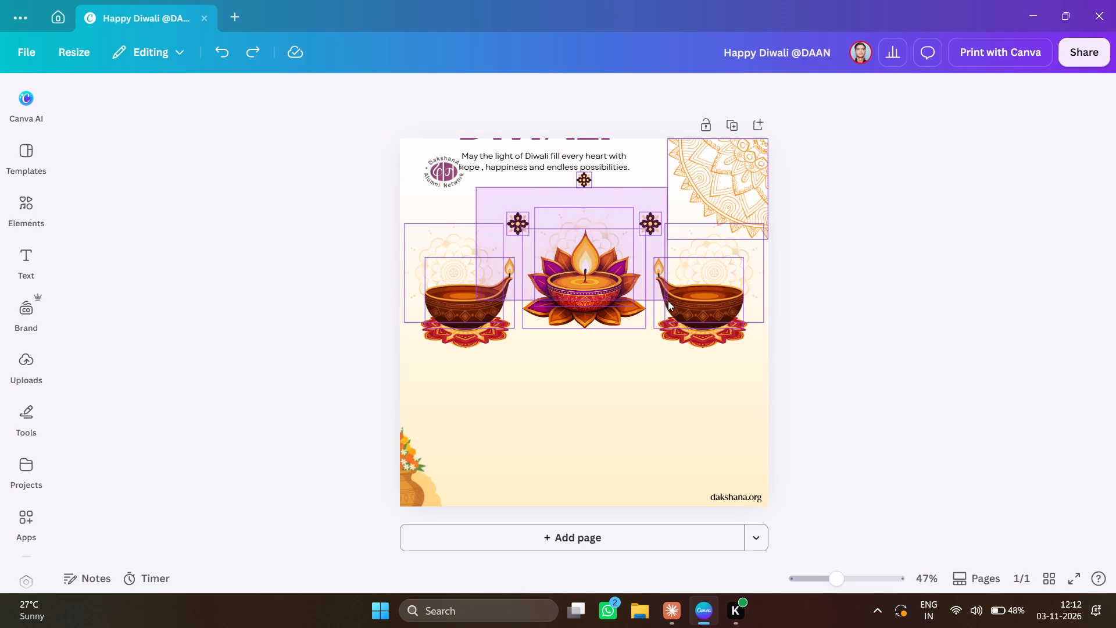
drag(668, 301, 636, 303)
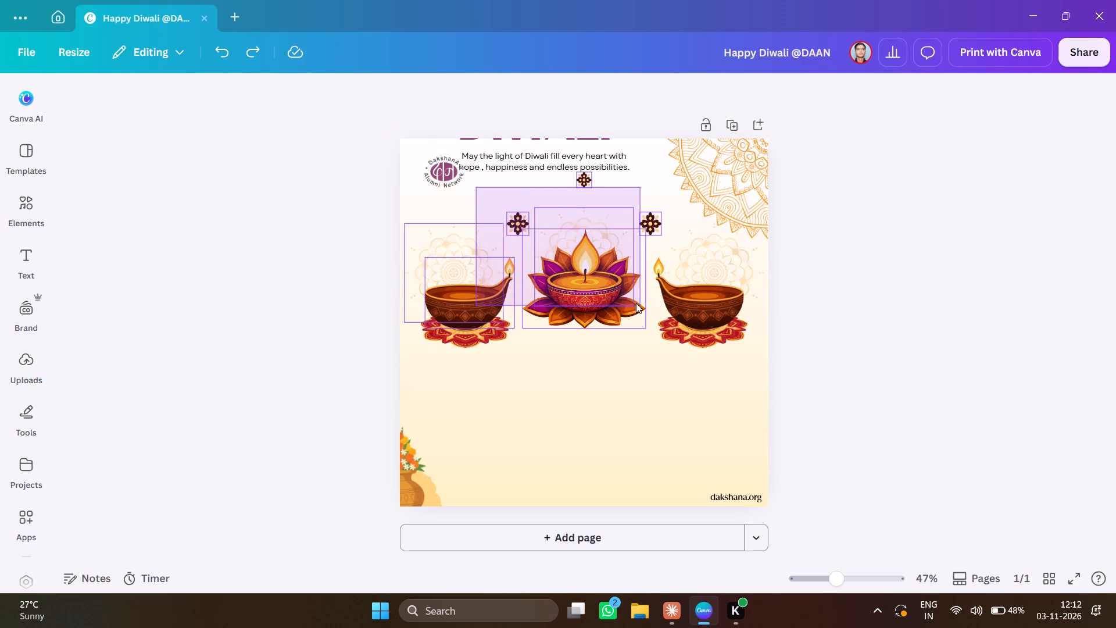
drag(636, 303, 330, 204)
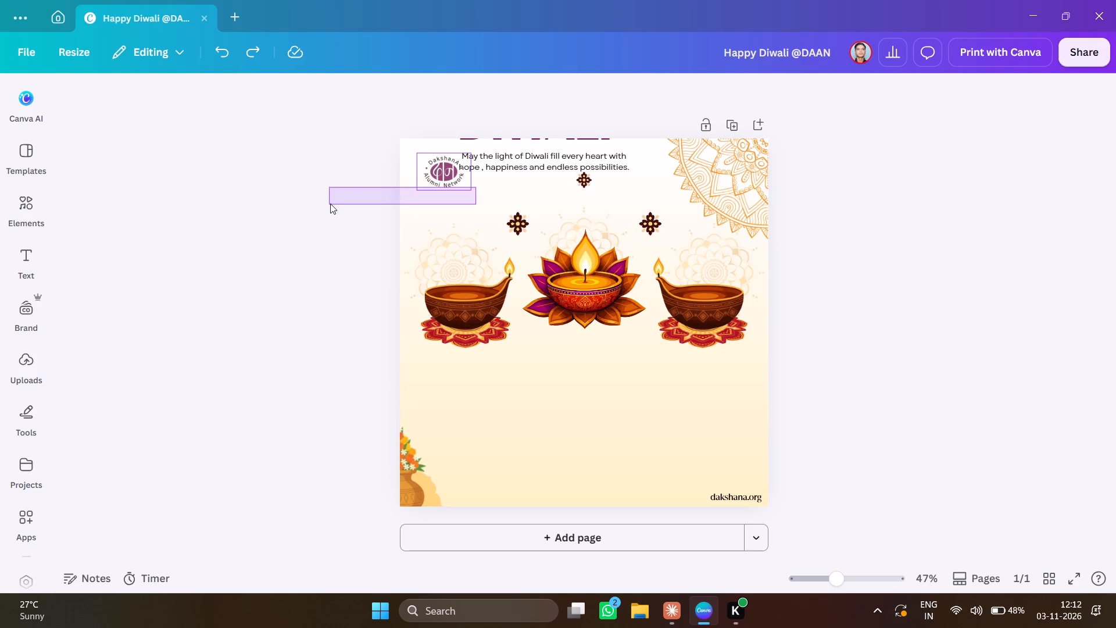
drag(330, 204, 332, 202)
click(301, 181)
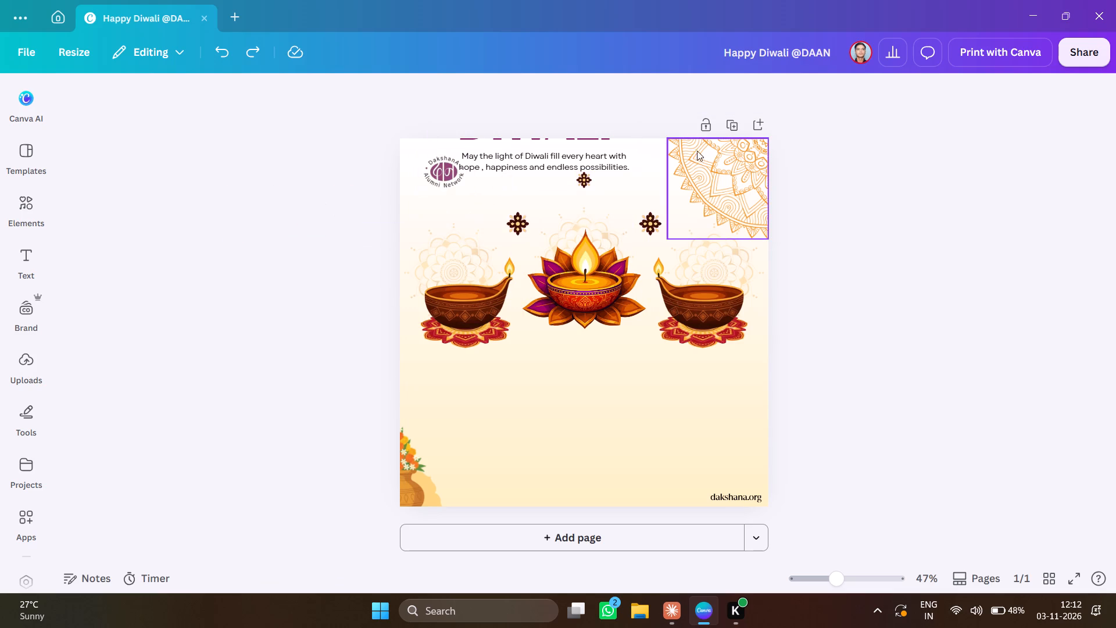
Shift the orange mandala in the poster's upper right corner further right so it runs partly off the page.
click(704, 157)
key(Right)
key(Right)
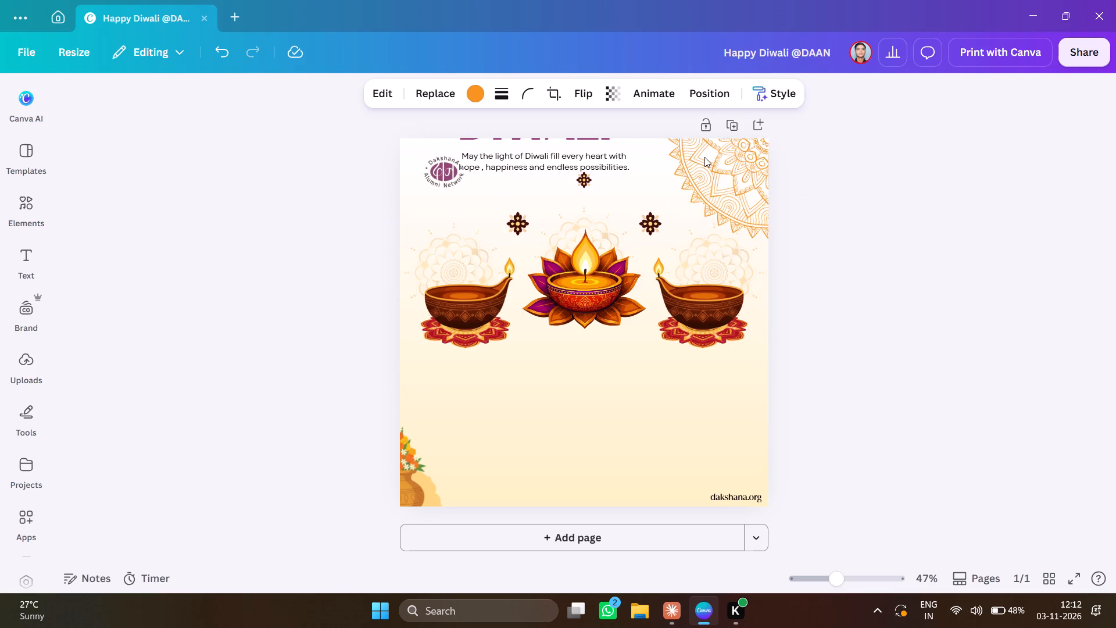
key(Right)
key(Right)
key(Right)
key(Right)
key(Right)
key(Right)
key(Right)
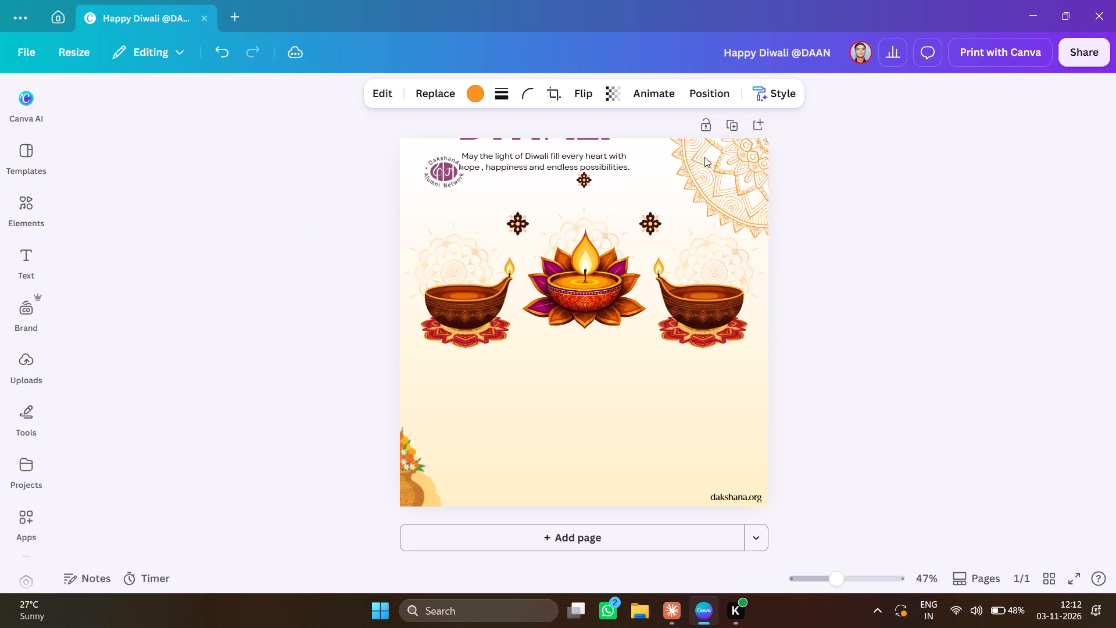
key(Right)
key(Right)
key(Right)
key(Right)
key(Right)
key(Right)
key(Right)
key(Right)
key(Right)
key(Right)
key(Right)
key(Right)
key(Right)
key(Right)
key(Right)
key(Right)
key(Right)
key(Right)
key(Right)
key(Right)
key(Right)
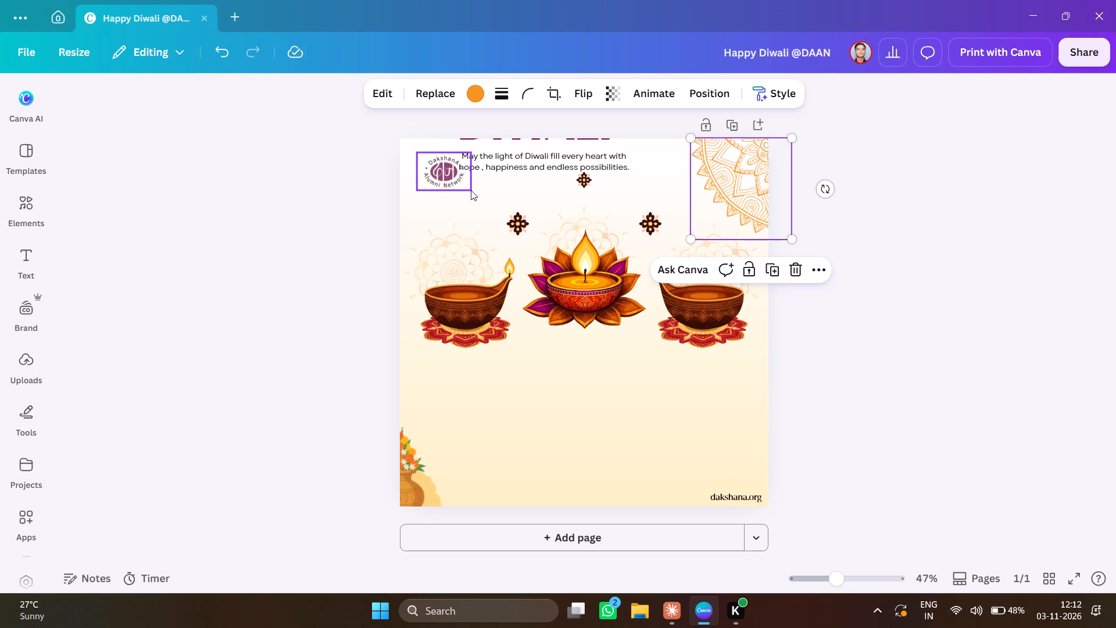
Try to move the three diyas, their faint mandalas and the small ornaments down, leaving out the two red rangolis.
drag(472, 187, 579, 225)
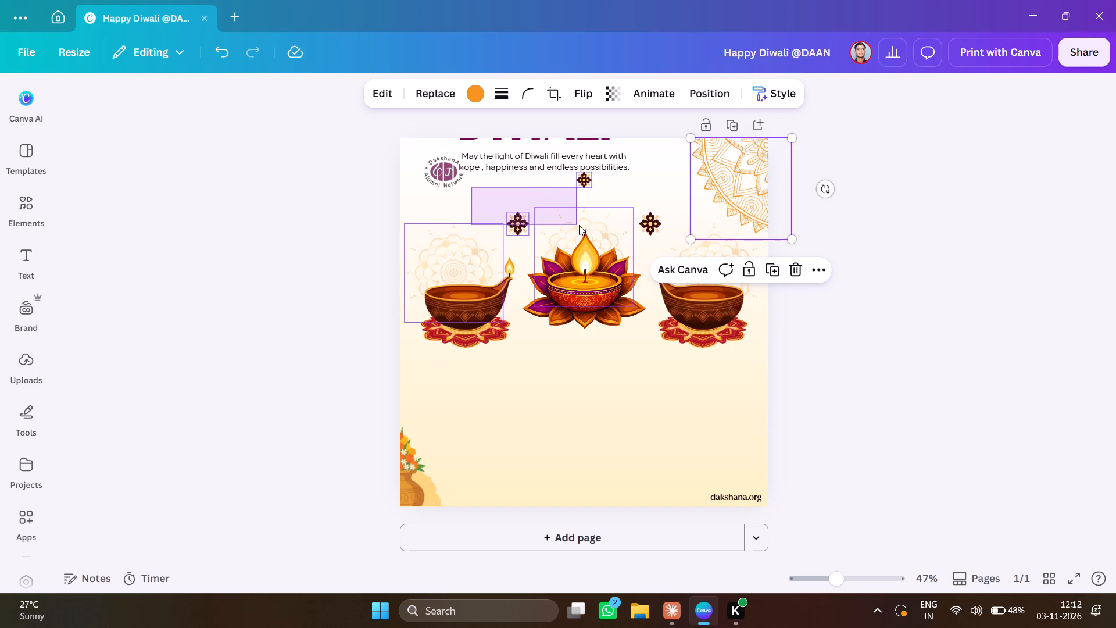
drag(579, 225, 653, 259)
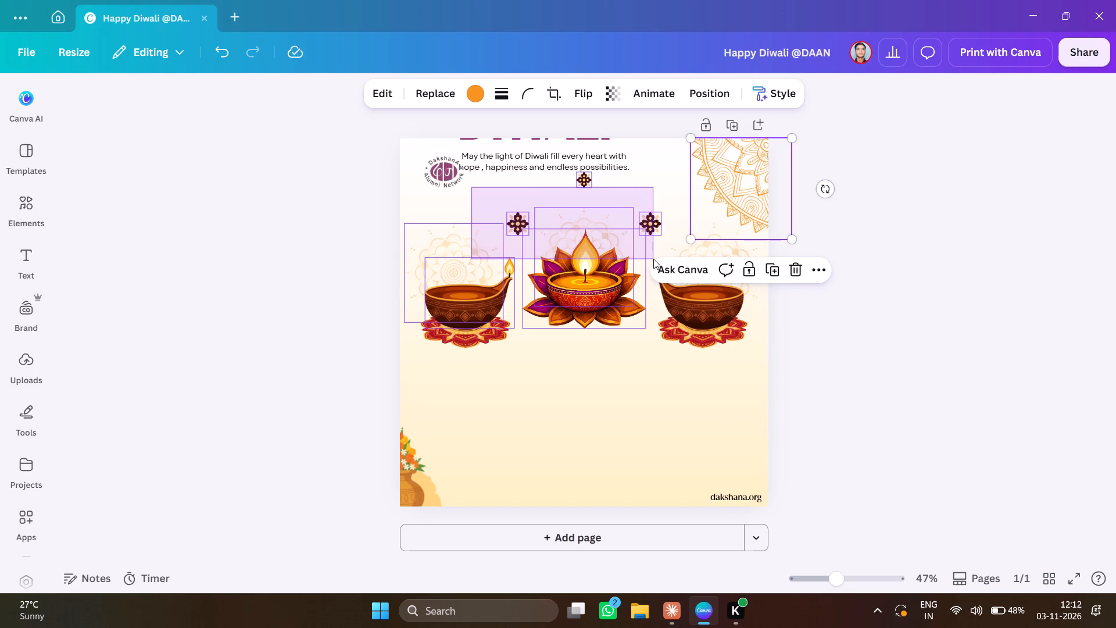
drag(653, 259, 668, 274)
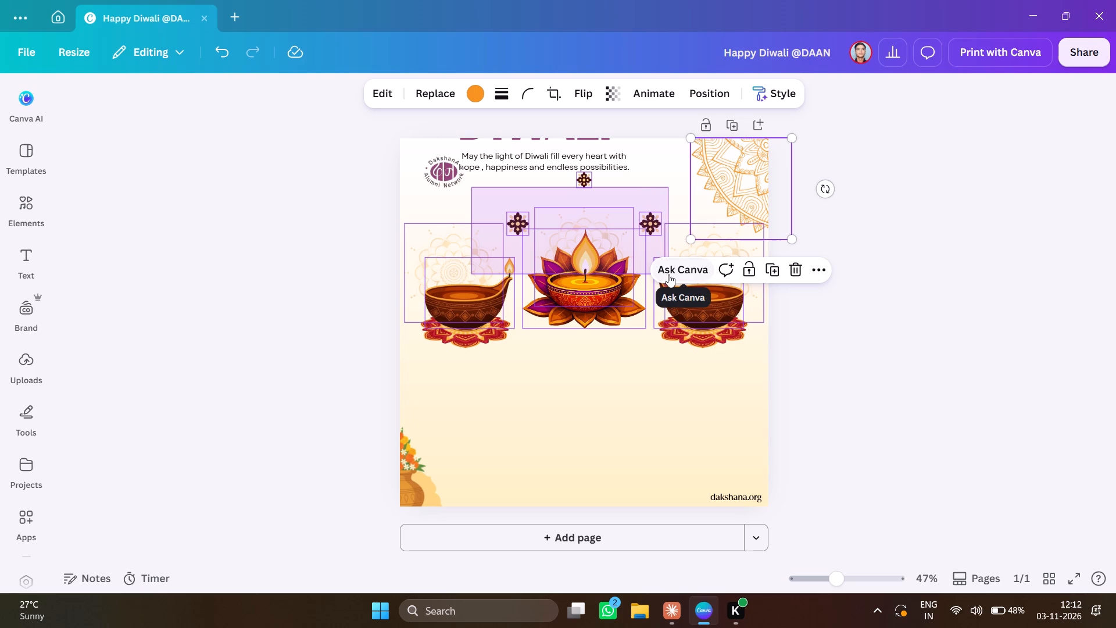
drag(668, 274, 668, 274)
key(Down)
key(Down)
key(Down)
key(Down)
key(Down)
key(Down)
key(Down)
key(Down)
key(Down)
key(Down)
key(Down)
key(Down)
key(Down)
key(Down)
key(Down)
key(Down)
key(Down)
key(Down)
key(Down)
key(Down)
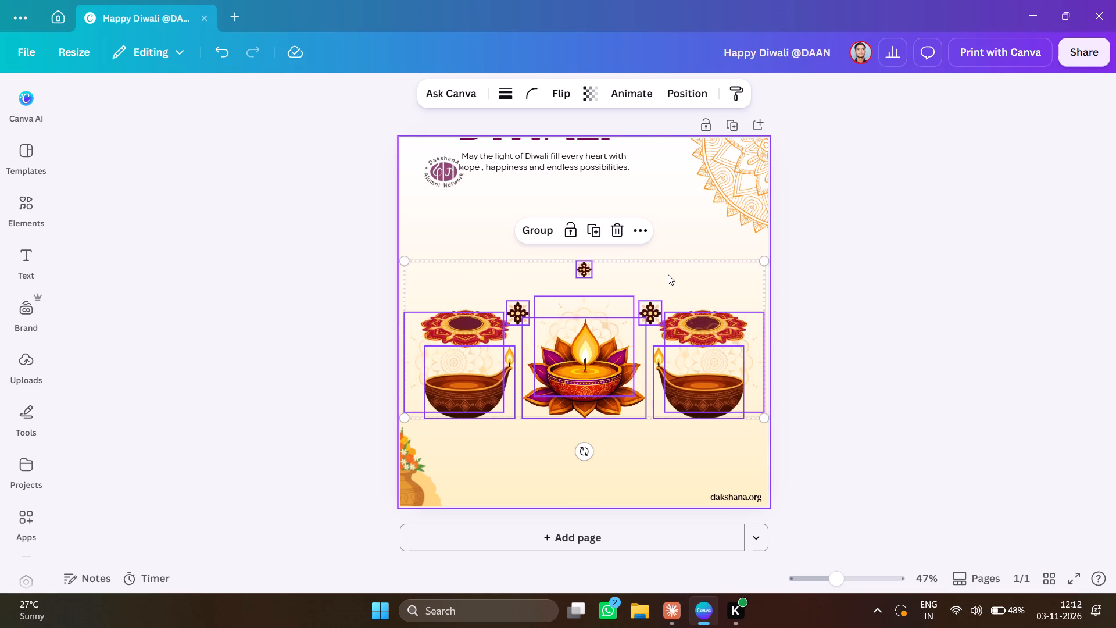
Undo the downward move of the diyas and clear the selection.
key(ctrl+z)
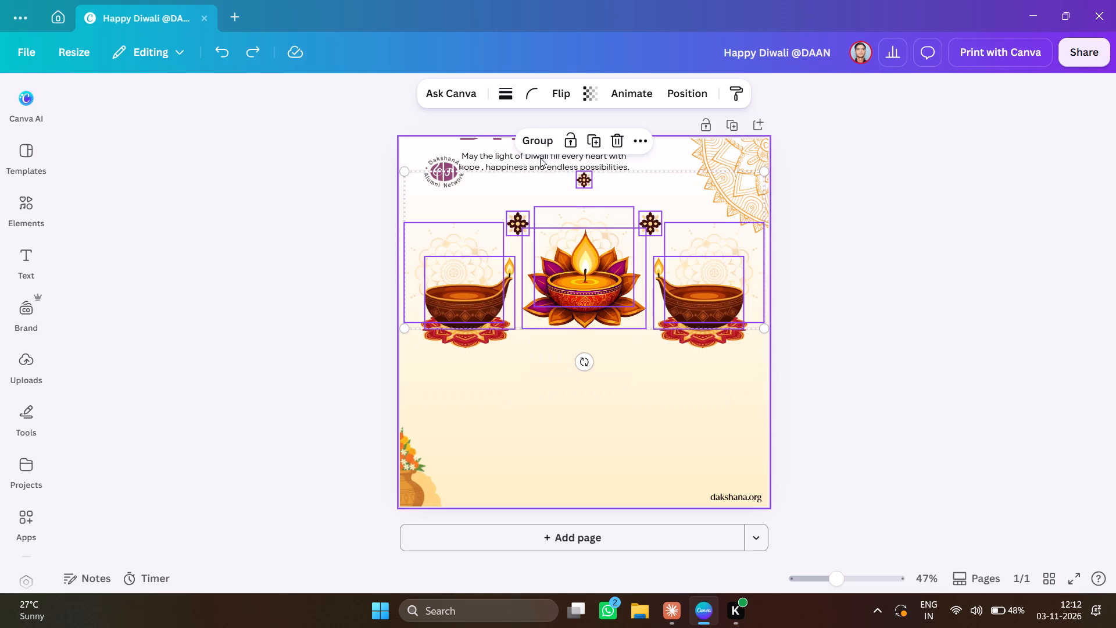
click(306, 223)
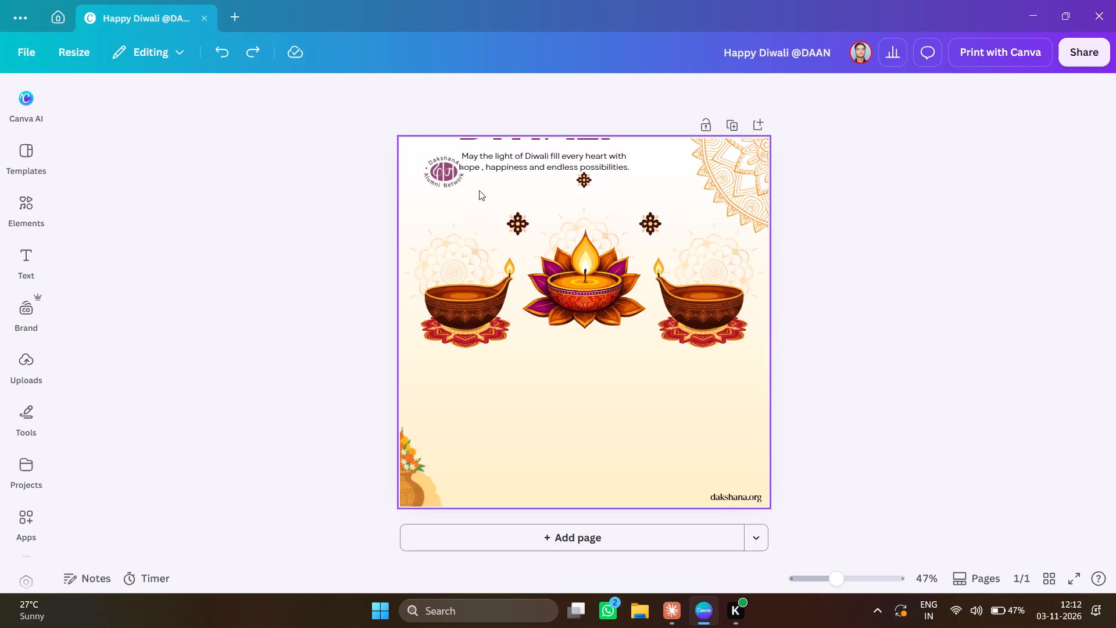
Move the three diyas, all their faint mandalas, both red rangolis and the three small ornaments down together to around the poster's middle.
drag(475, 180, 506, 286)
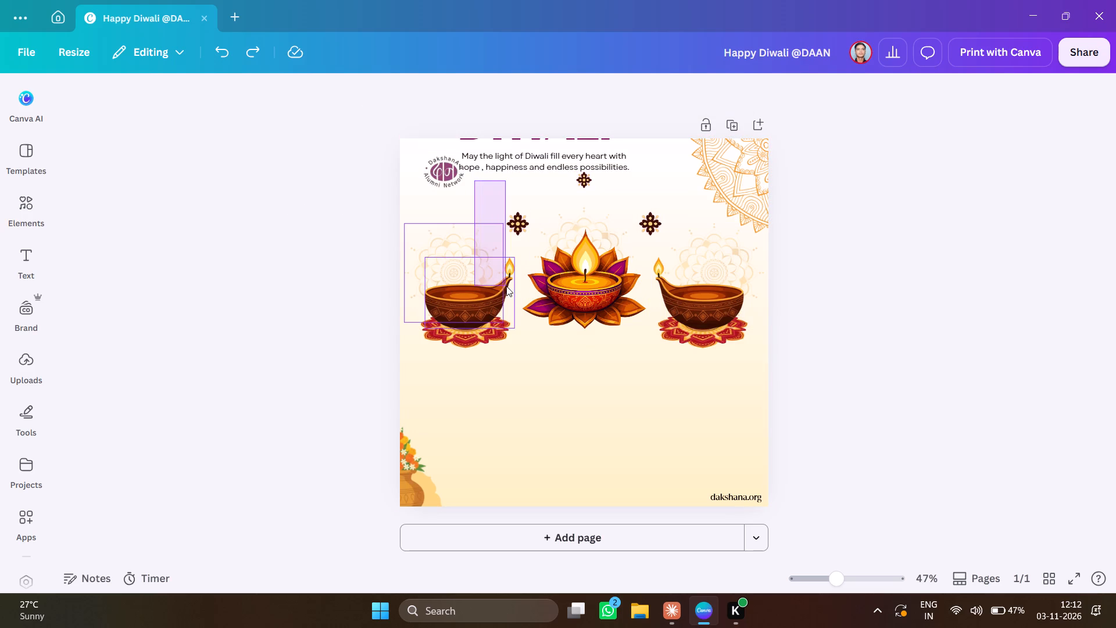
drag(506, 286, 652, 318)
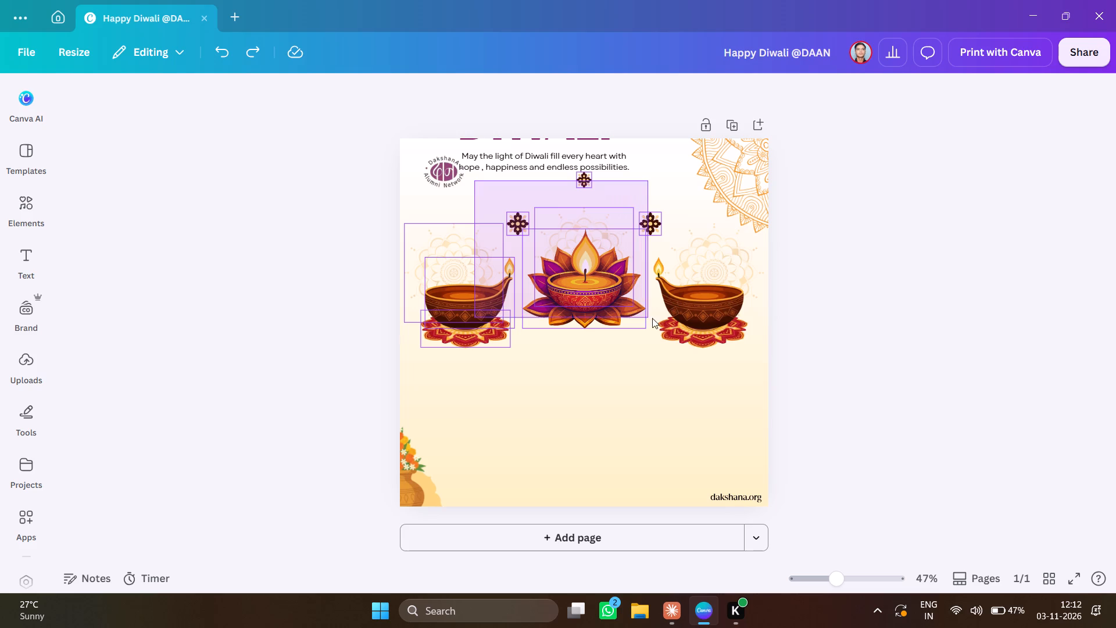
drag(652, 318, 677, 354)
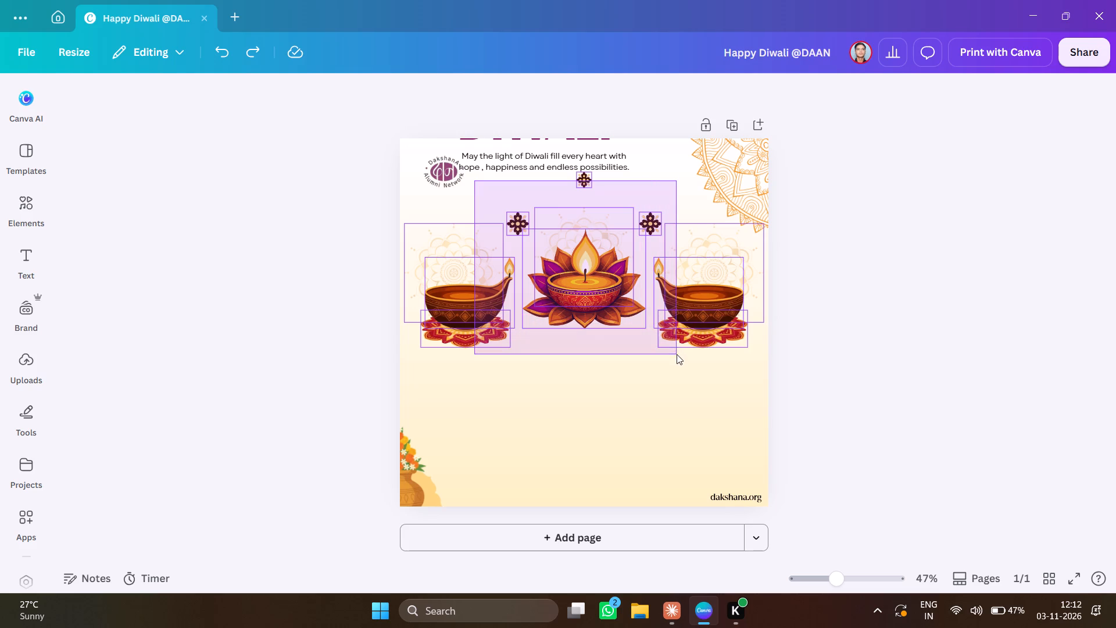
drag(677, 354, 685, 355)
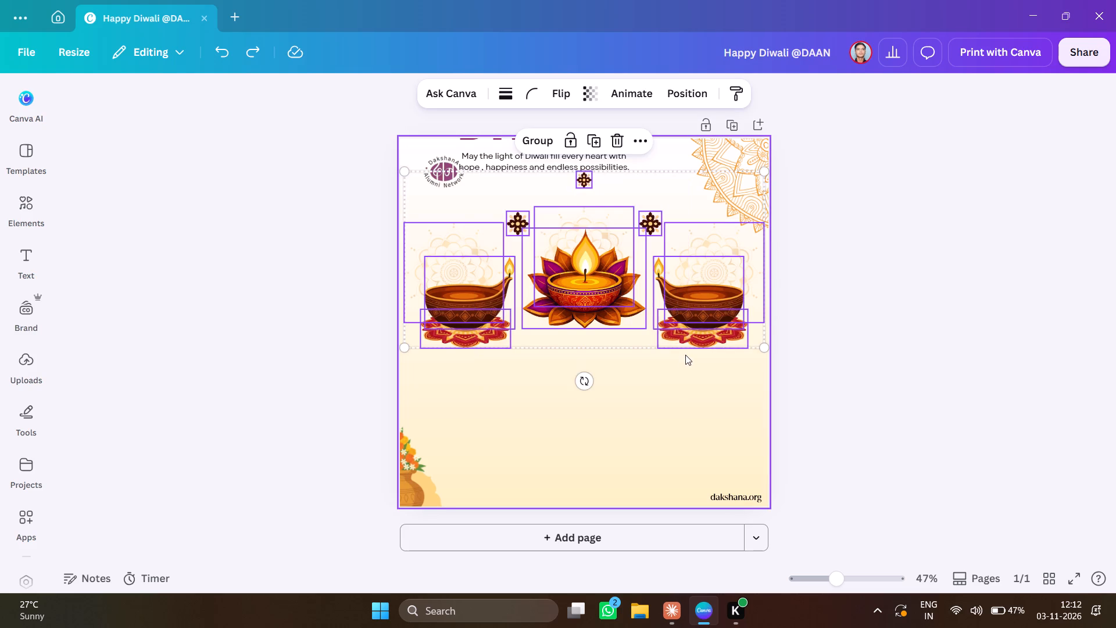
key(Down)
key(Down)
key(Down)
key(Down)
key(Down)
key(Down)
key(Down)
key(Down)
key(Down)
key(Down)
key(Down)
key(Down)
key(Down)
key(Down)
key(Down)
key(Down)
key(Down)
key(Down)
key(Down)
key(Down)
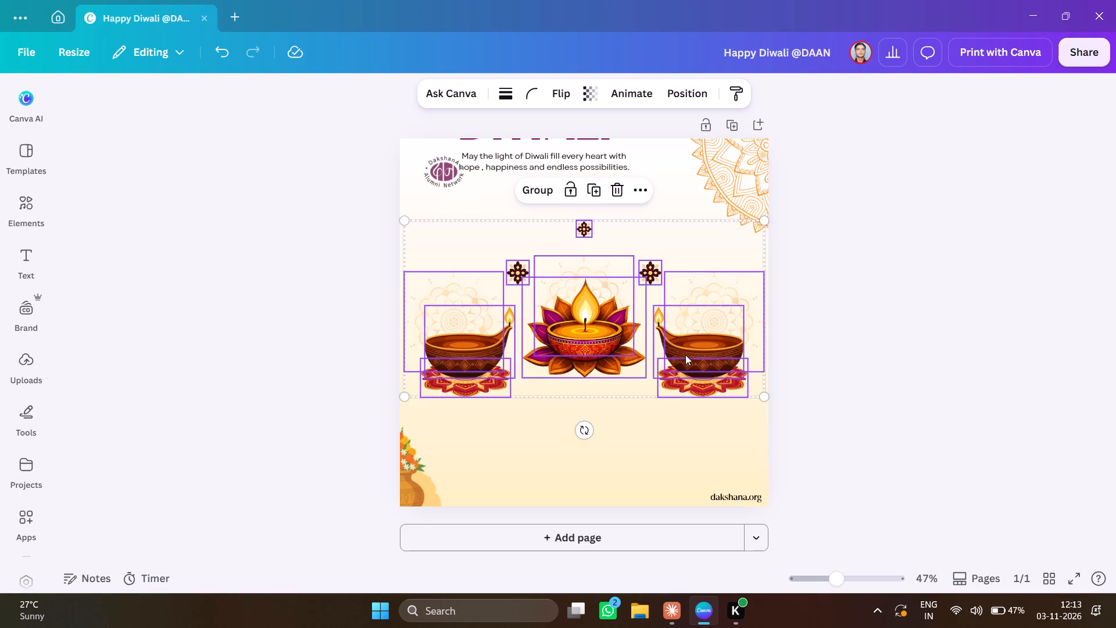
Delete the flower vase and the light orange mandala behind it from the poster's lower left corner.
click(265, 239)
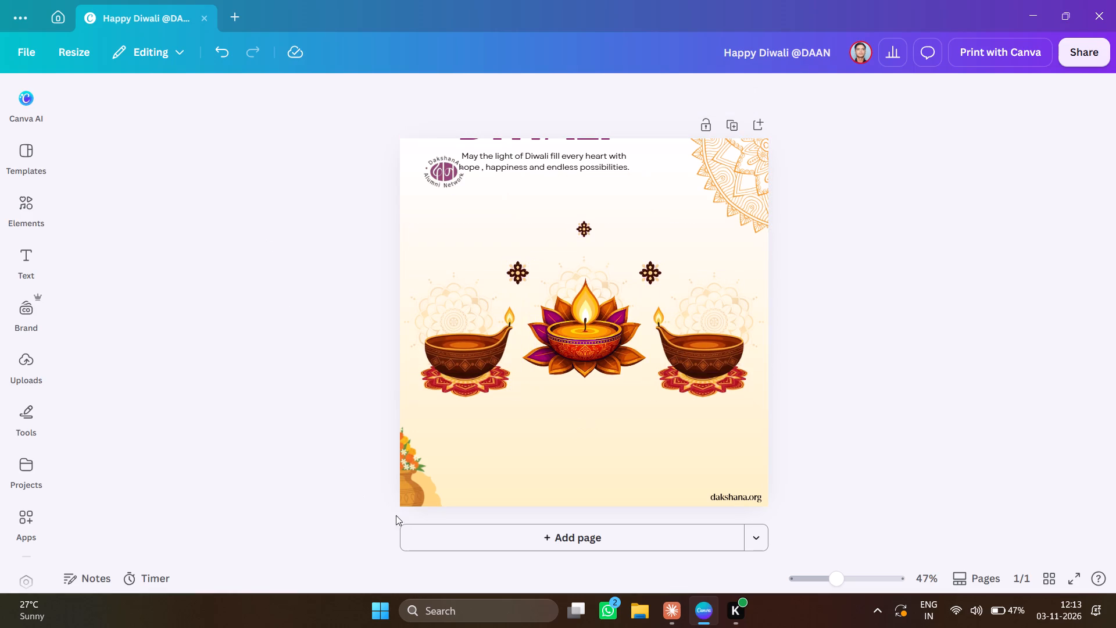
click(410, 494)
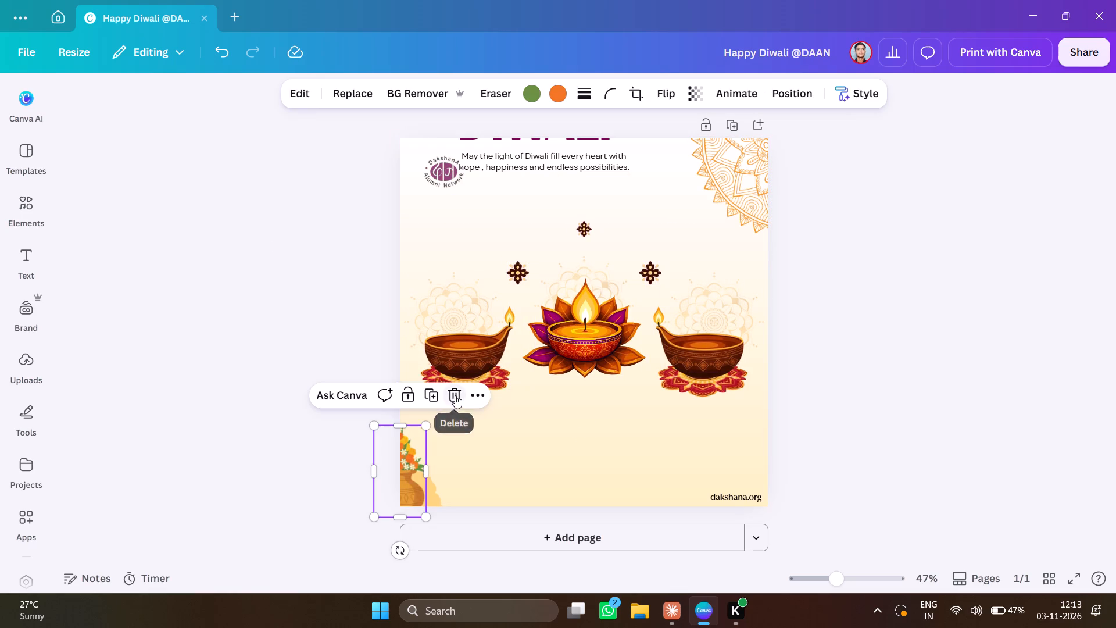
click(455, 395)
click(409, 481)
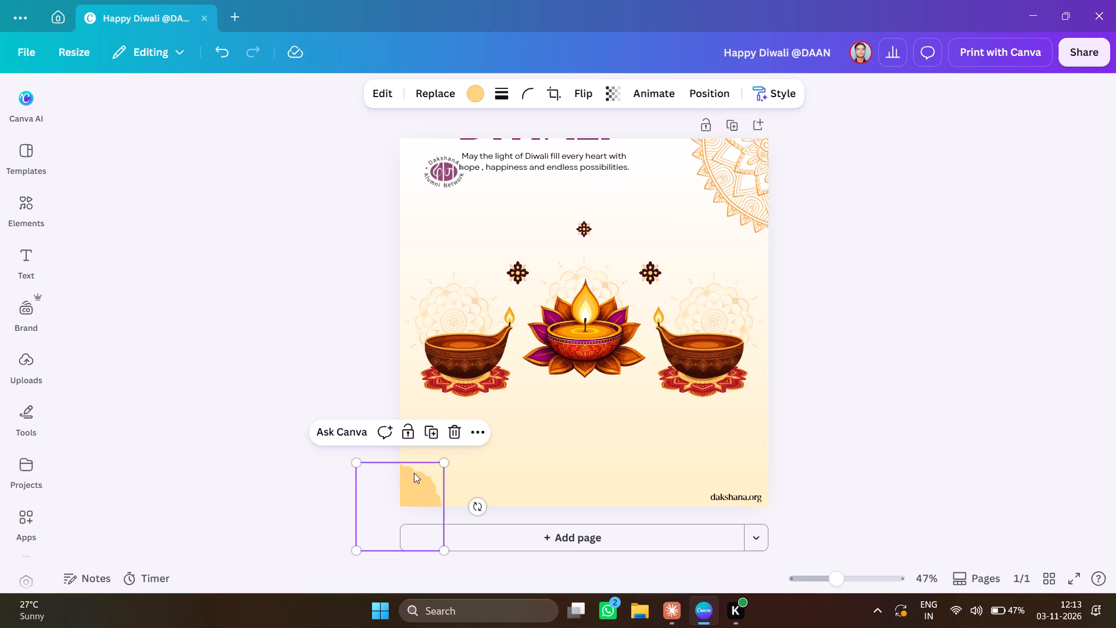
click(452, 433)
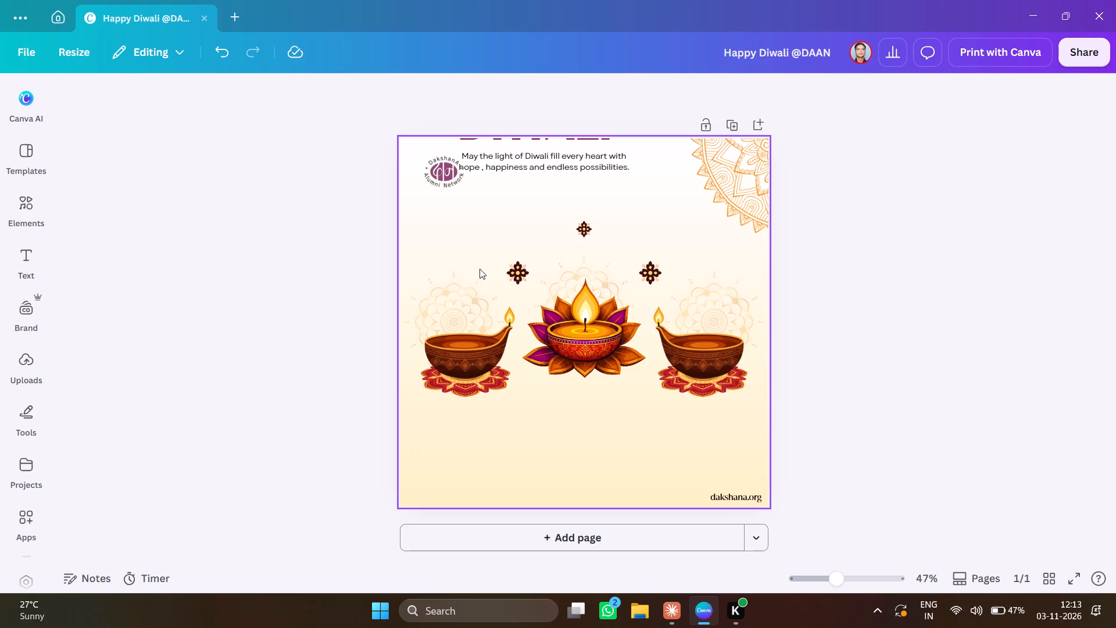
Shift the orange mandala in the poster's upper right corner left so its outer edge lines up with the page's right edge.
click(723, 176)
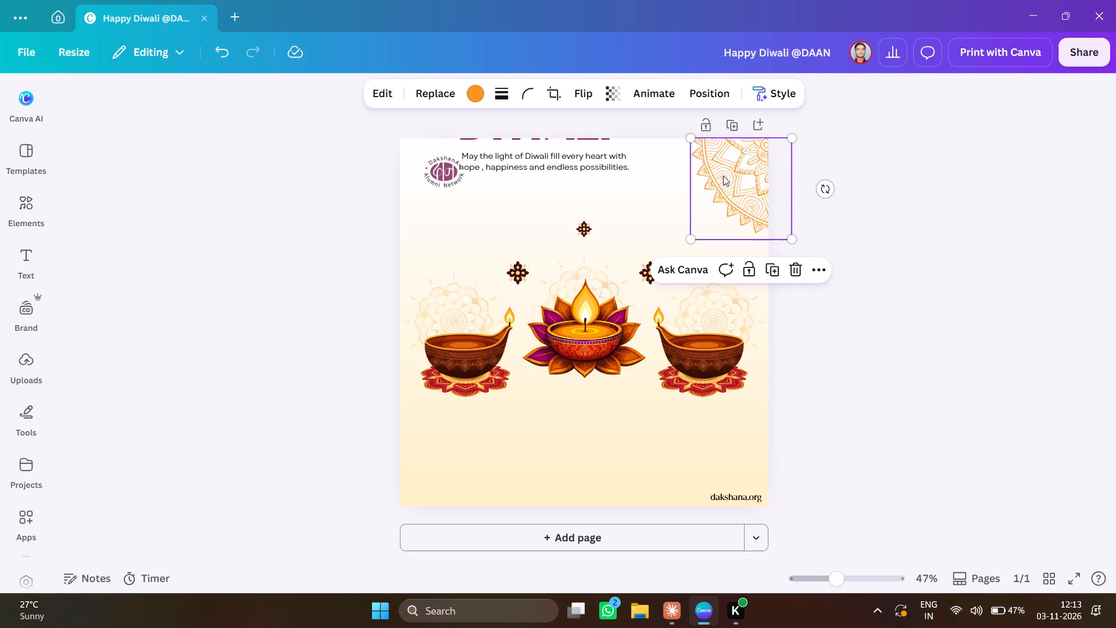
key(Left)
key(Left)
key(Left)
key(Left)
key(Left)
key(Left)
key(Left)
key(Left)
key(Left)
key(Left)
key(Left)
key(Left)
key(Left)
key(Left)
key(Left)
key(Left)
key(Left)
key(Left)
key(Left)
key(Left)
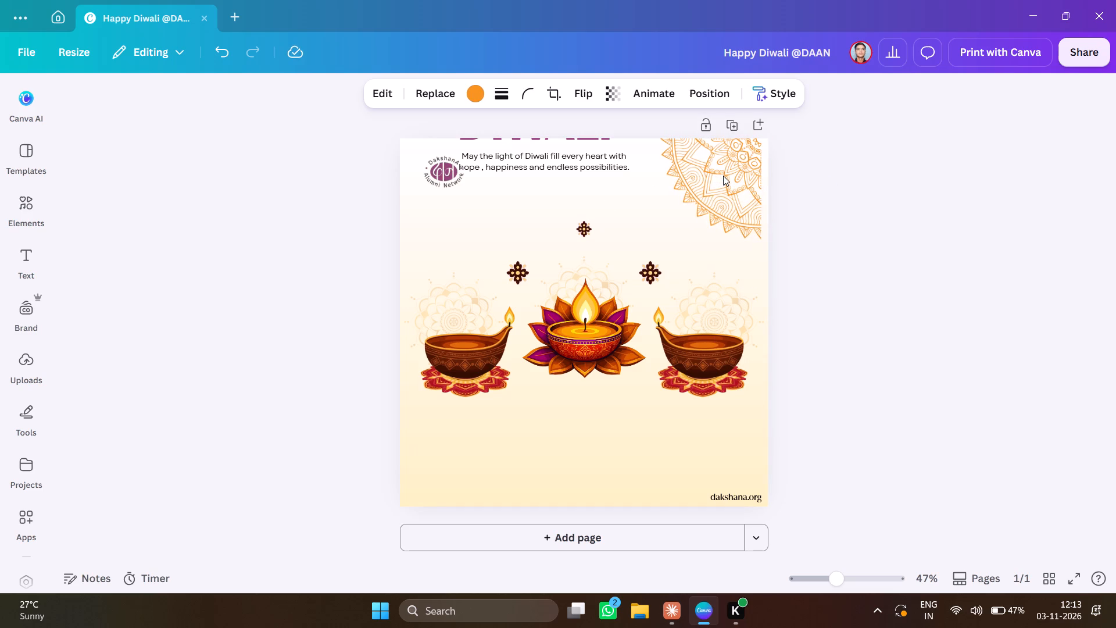
key(Right)
key(Right)
key(Right)
key(Right)
key(Right)
key(Right)
key(Right)
key(Right)
key(Right)
key(Right)
key(Right)
key(Right)
key(Right)
key(Right)
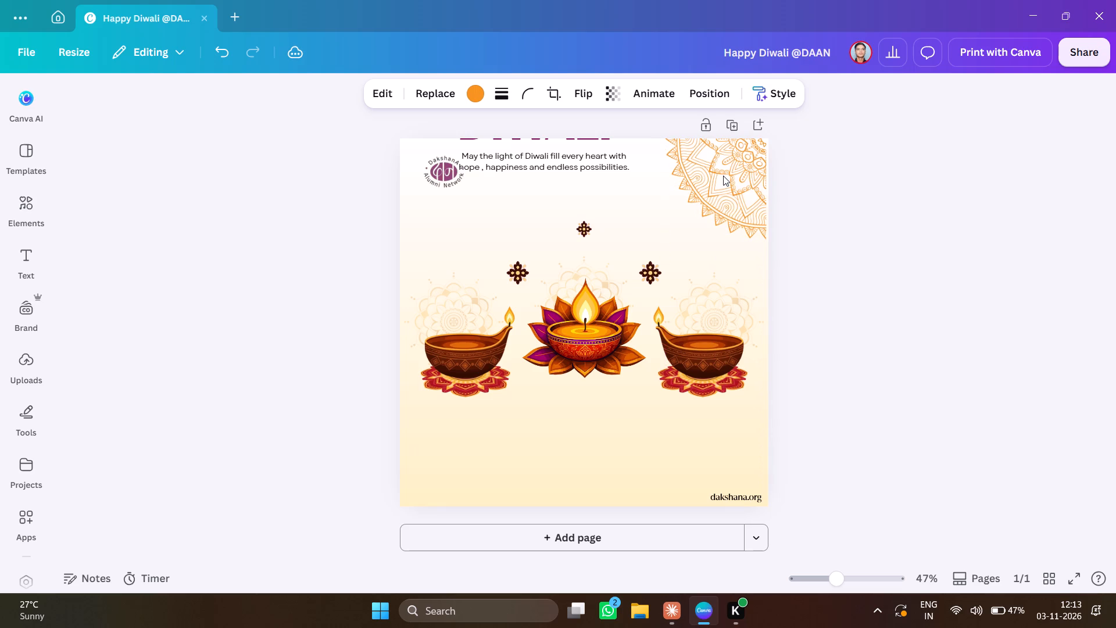
key(Right)
key(Right)
key(Right)
key(Right)
key(Right)
key(Right)
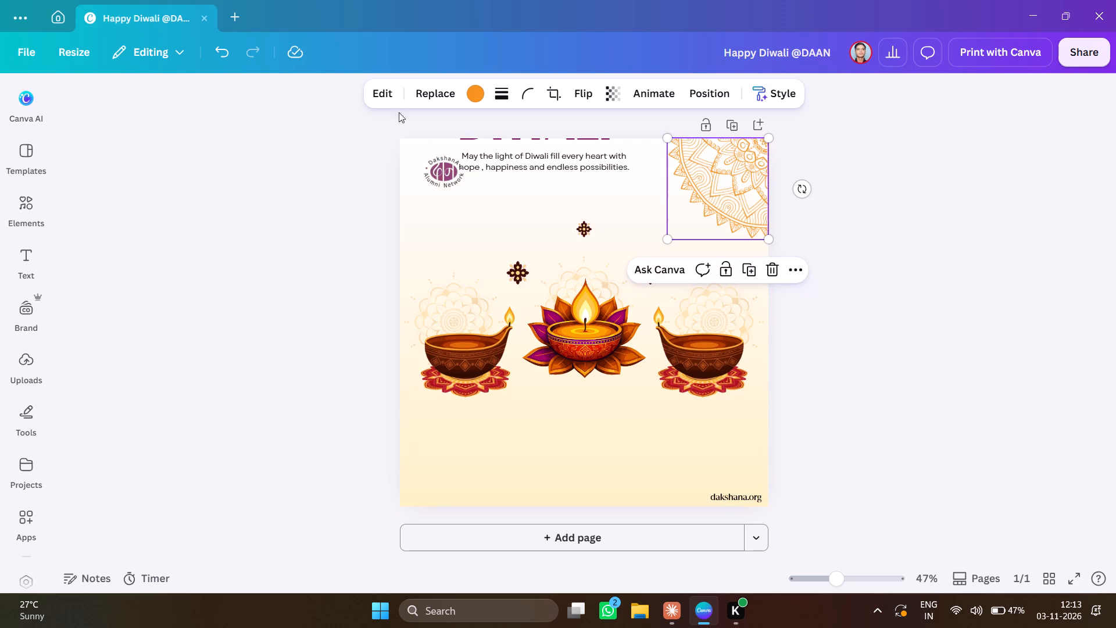
click(373, 76)
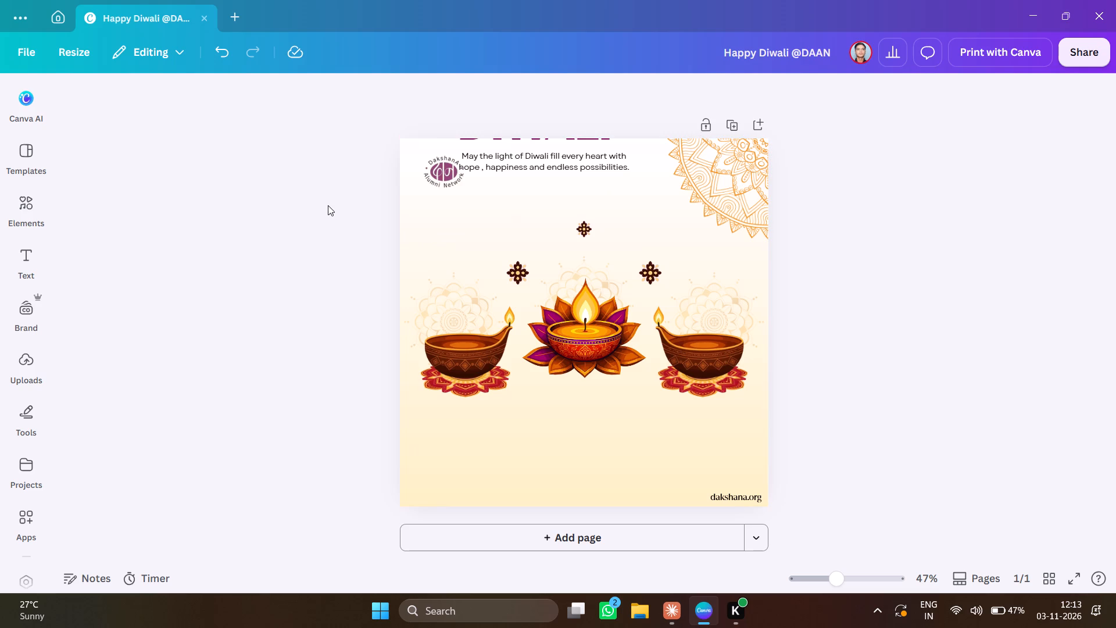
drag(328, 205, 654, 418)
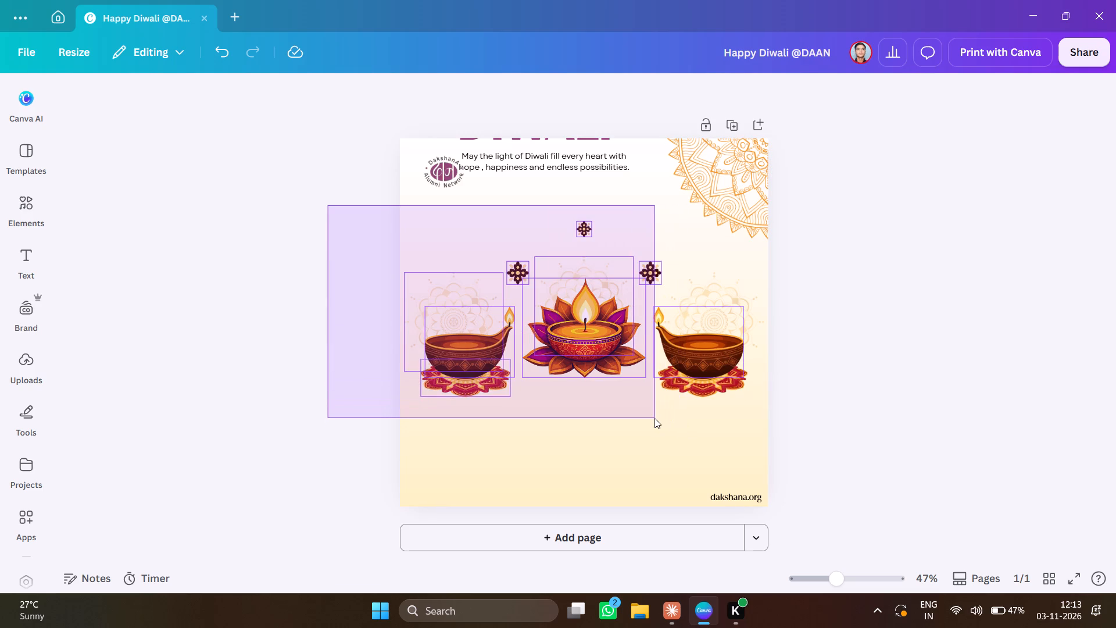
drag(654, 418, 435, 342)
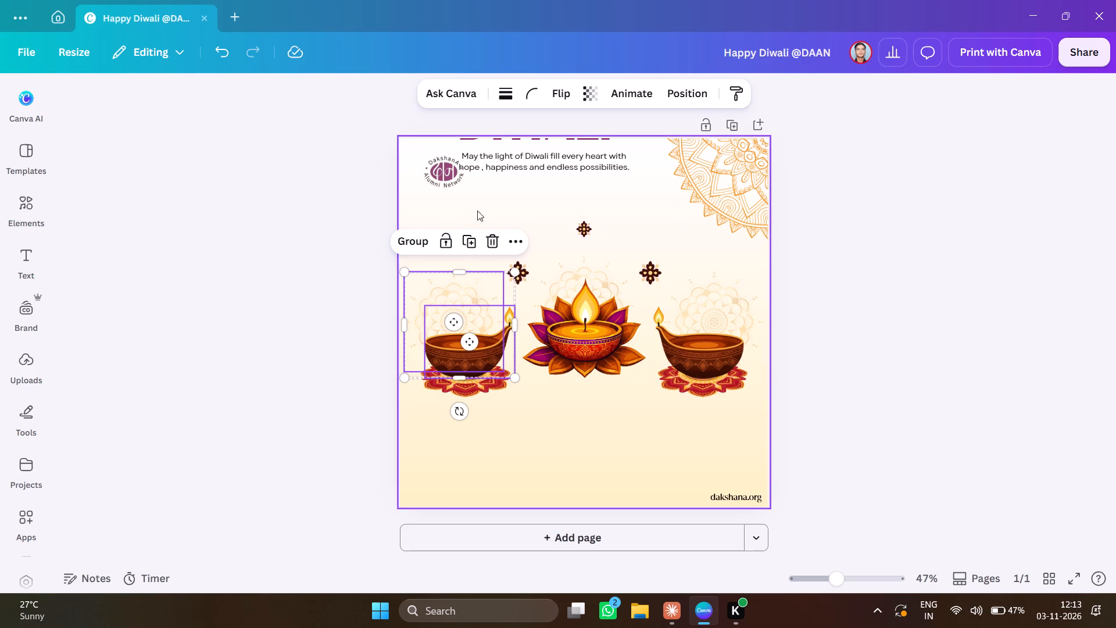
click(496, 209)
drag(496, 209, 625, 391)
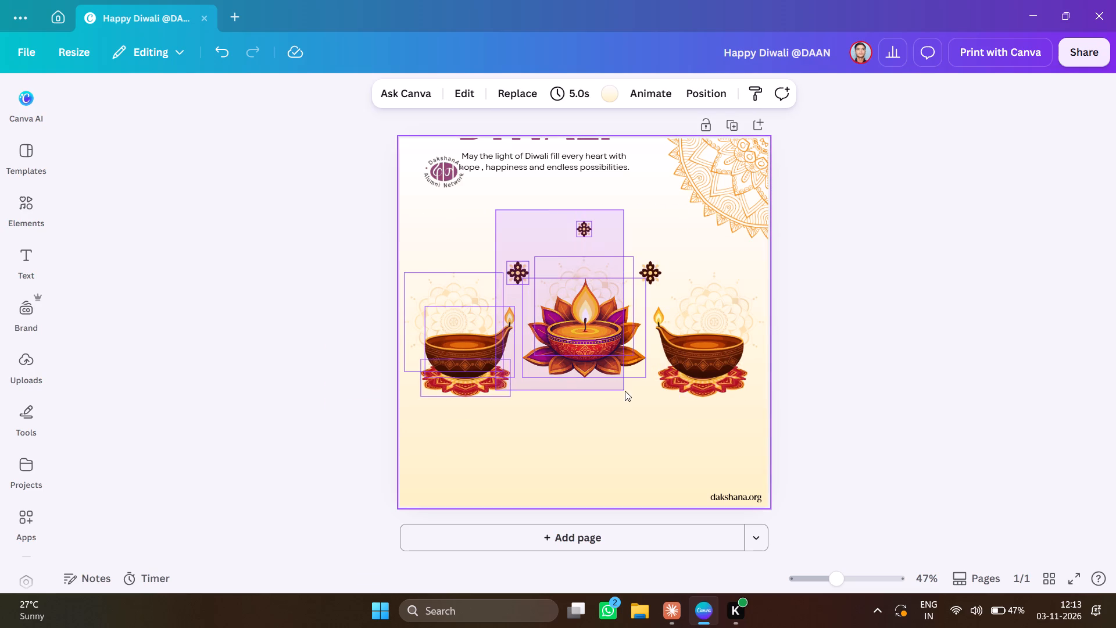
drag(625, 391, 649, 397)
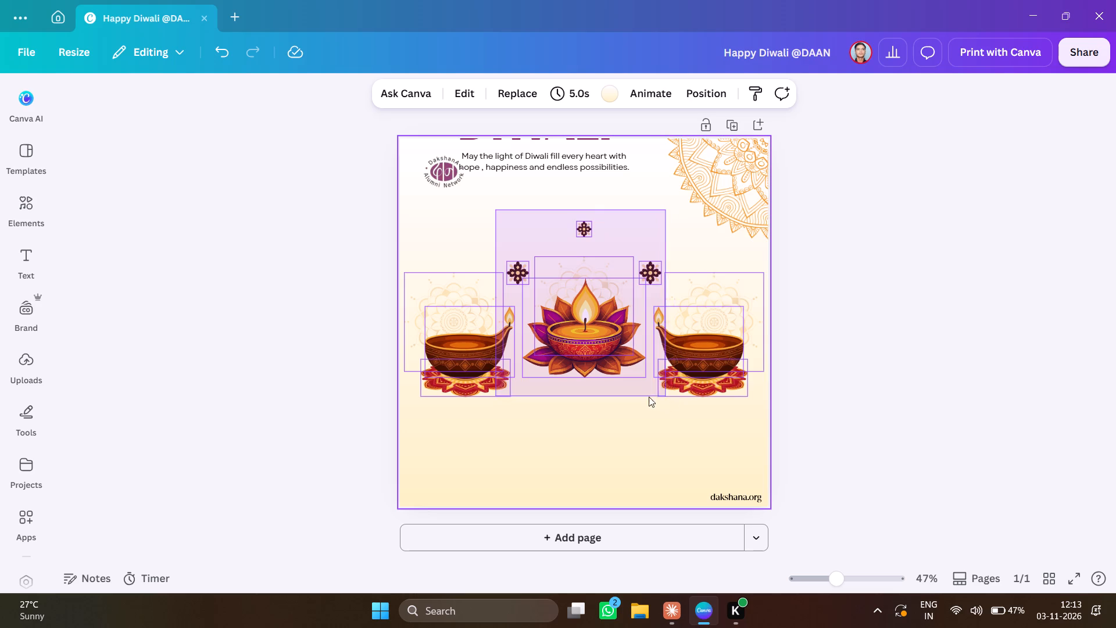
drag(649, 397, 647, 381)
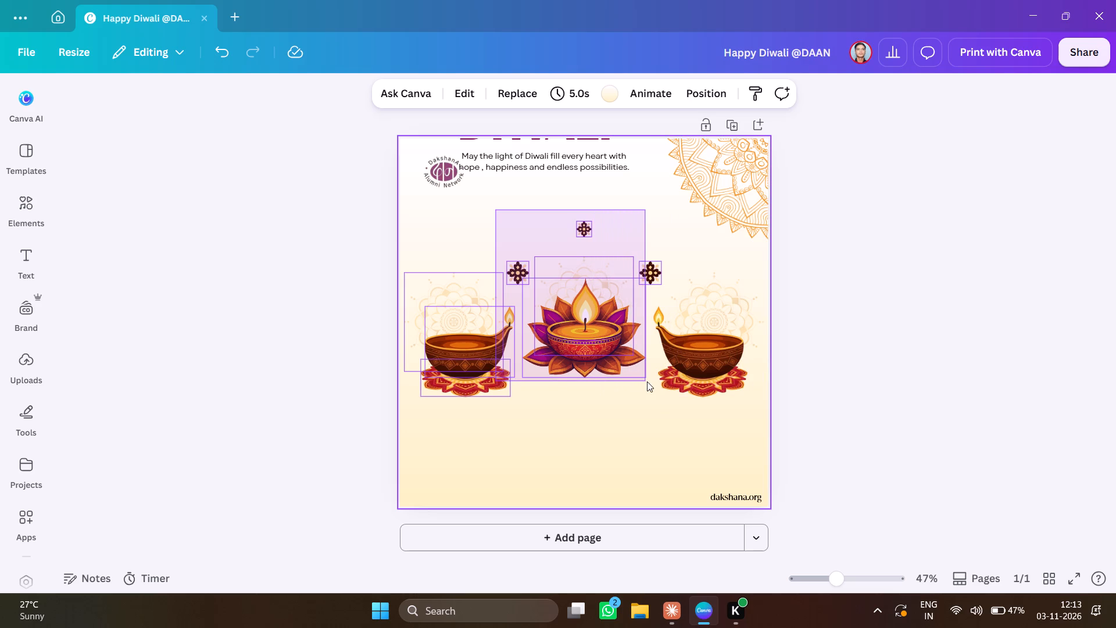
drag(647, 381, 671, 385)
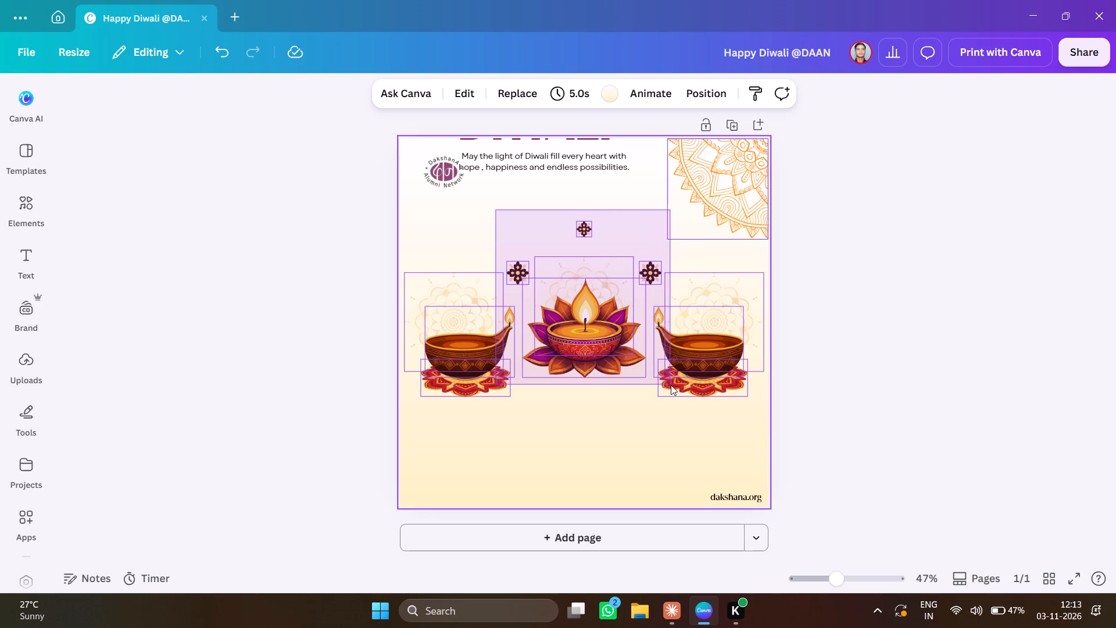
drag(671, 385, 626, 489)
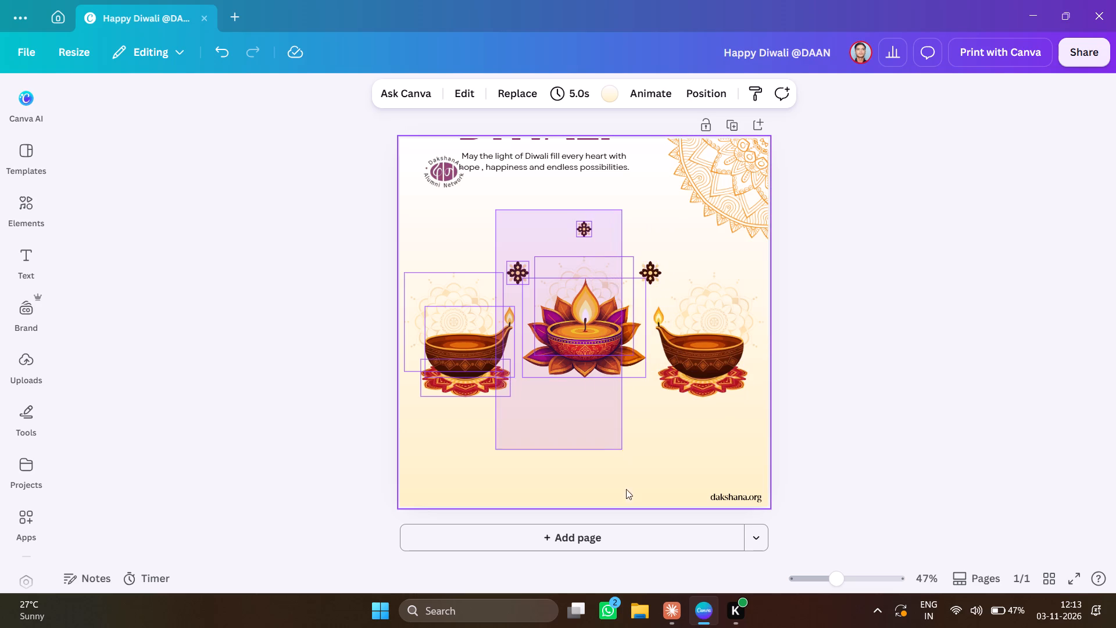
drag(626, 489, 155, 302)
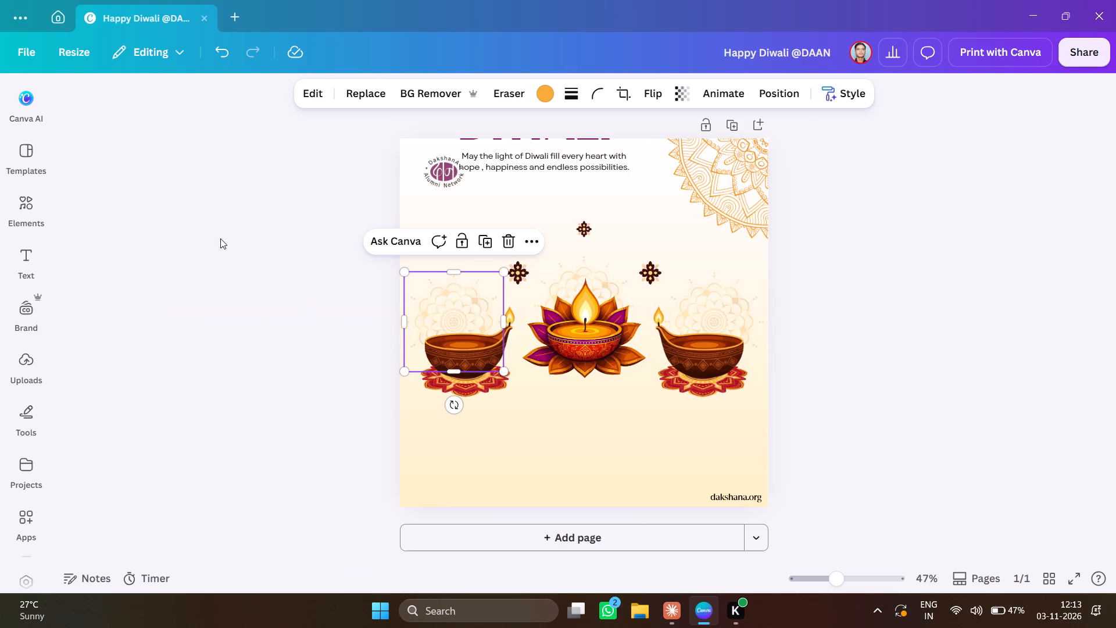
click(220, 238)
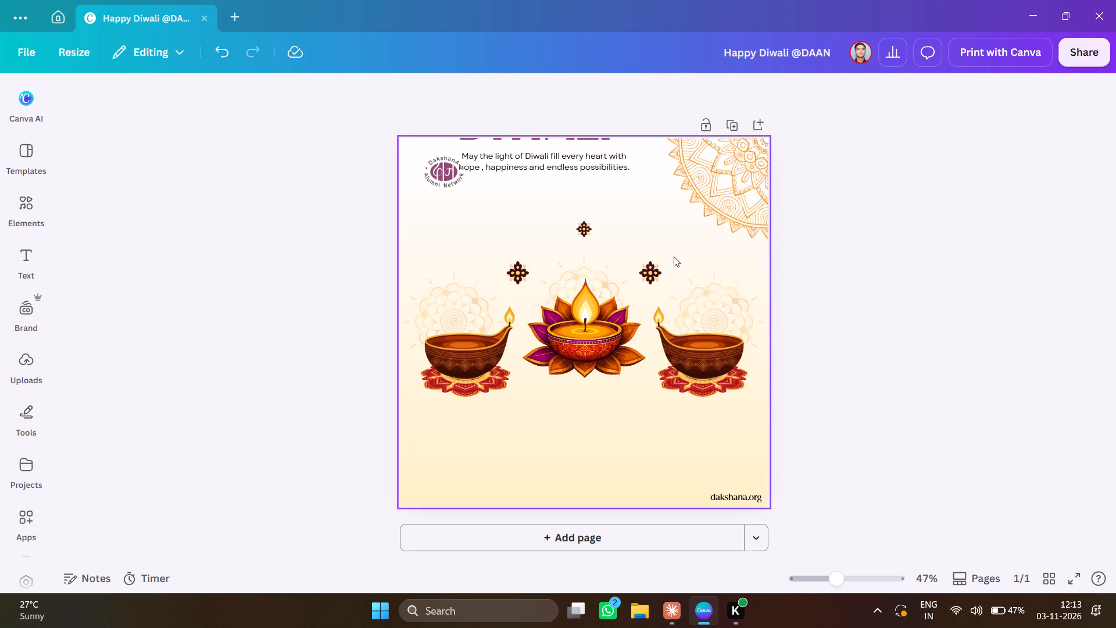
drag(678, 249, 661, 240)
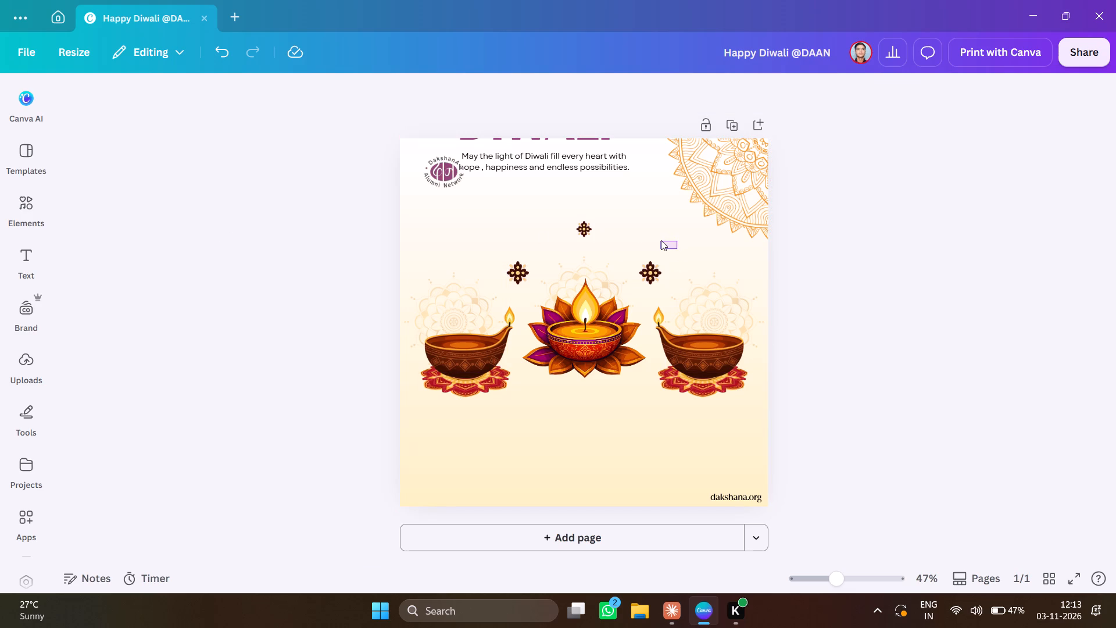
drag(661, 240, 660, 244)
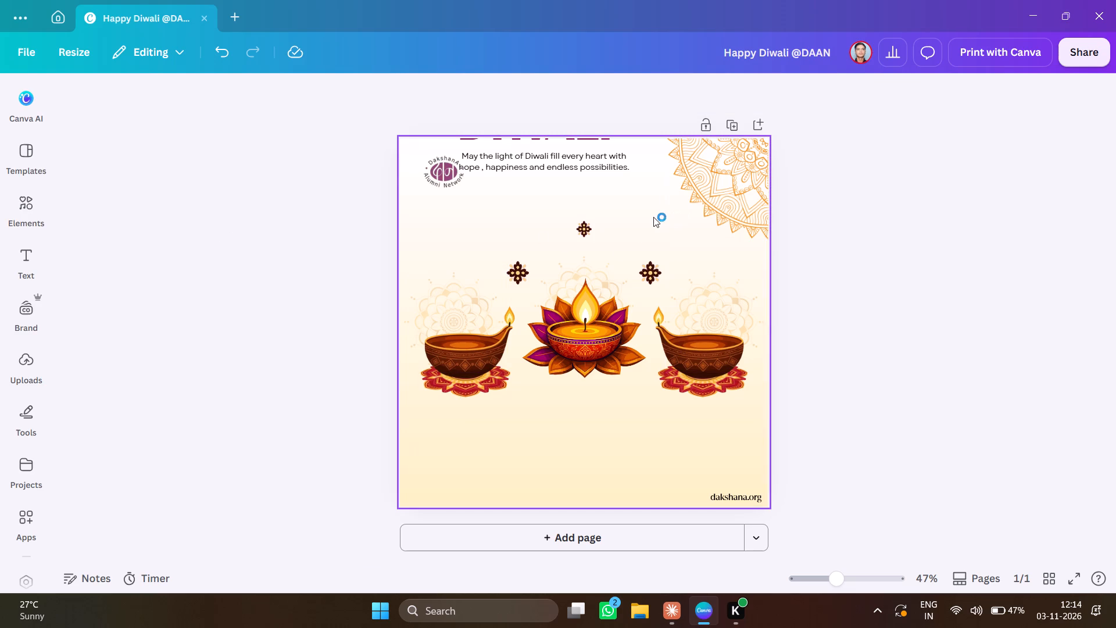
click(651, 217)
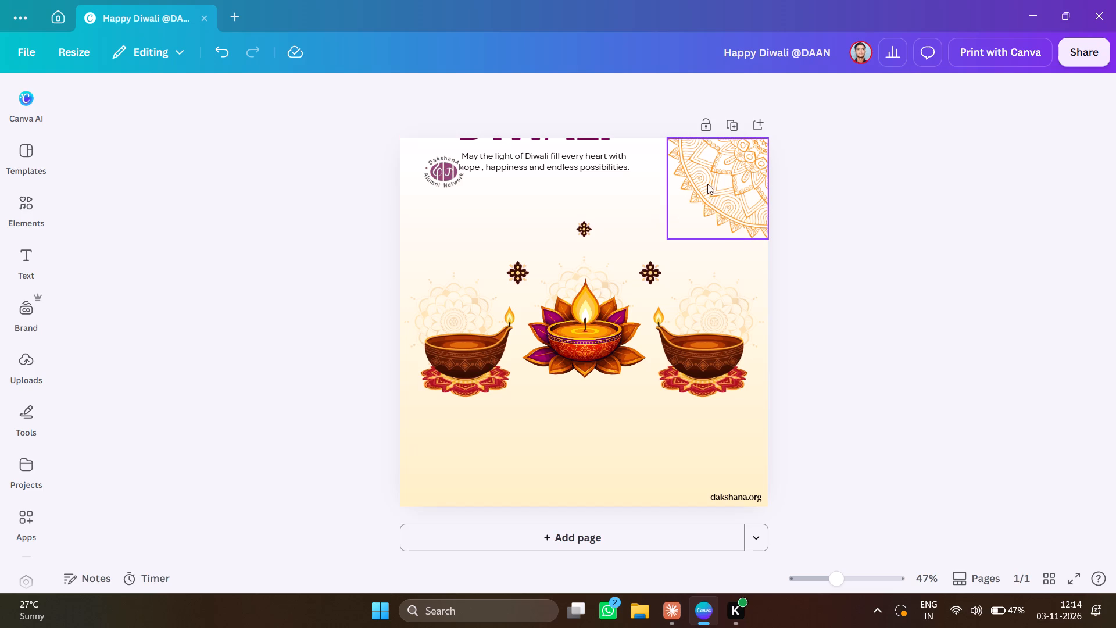
Move the upper right orange mandala straight up so about half of it runs off the page's top edge.
drag(716, 181, 713, 182)
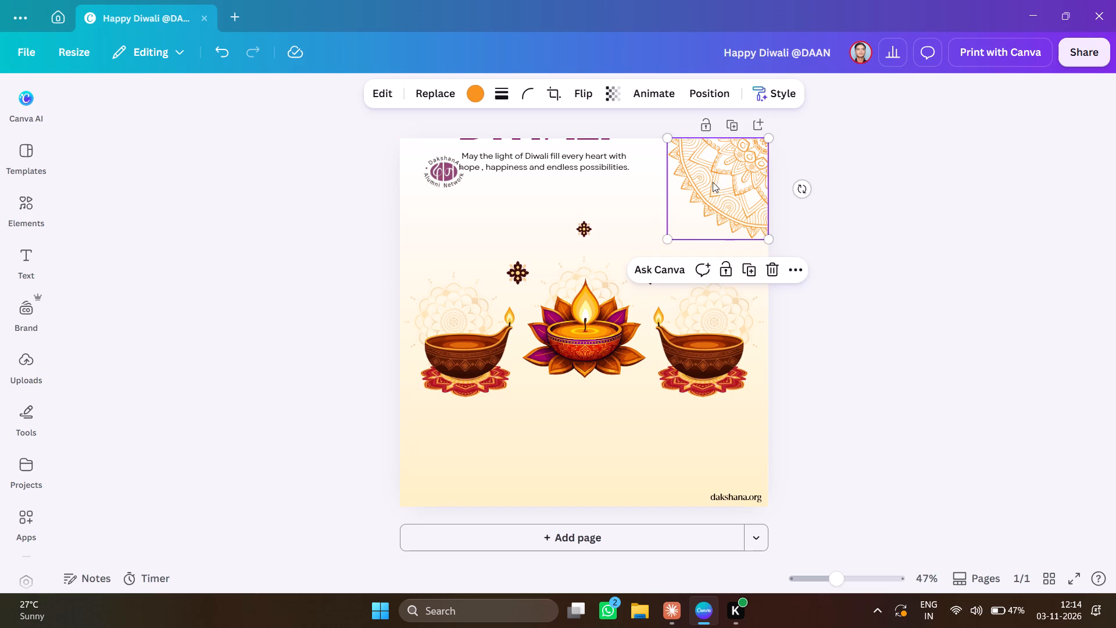
drag(713, 182, 716, 129)
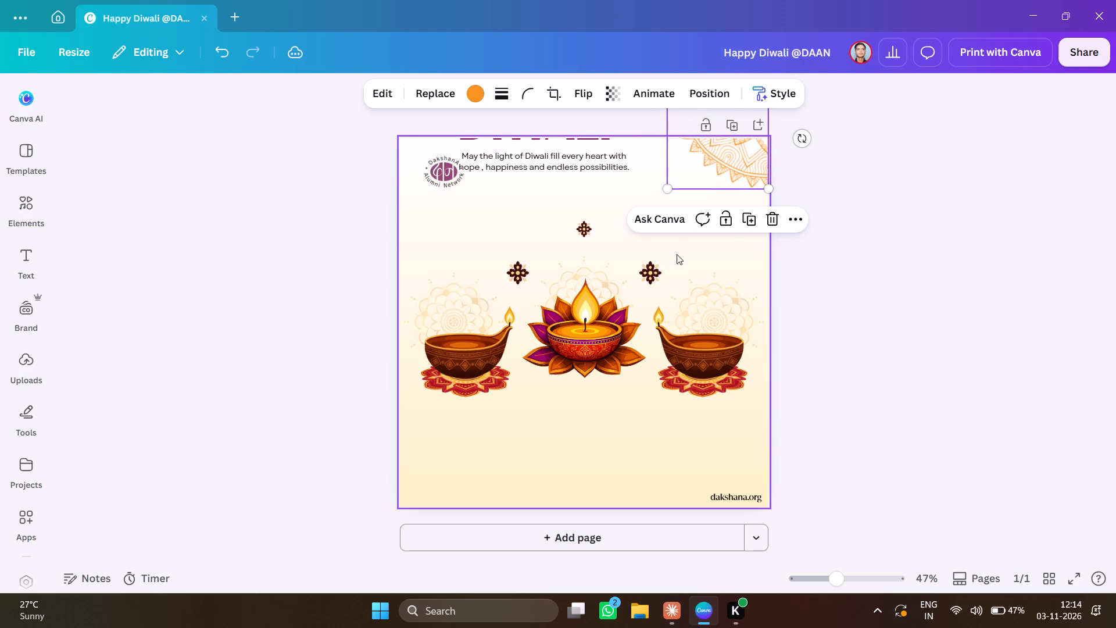
click(320, 228)
Move the three diyas with their faint mandalas, red rangolis and small ornaments down together to just above the website text's level.
drag(320, 228, 750, 399)
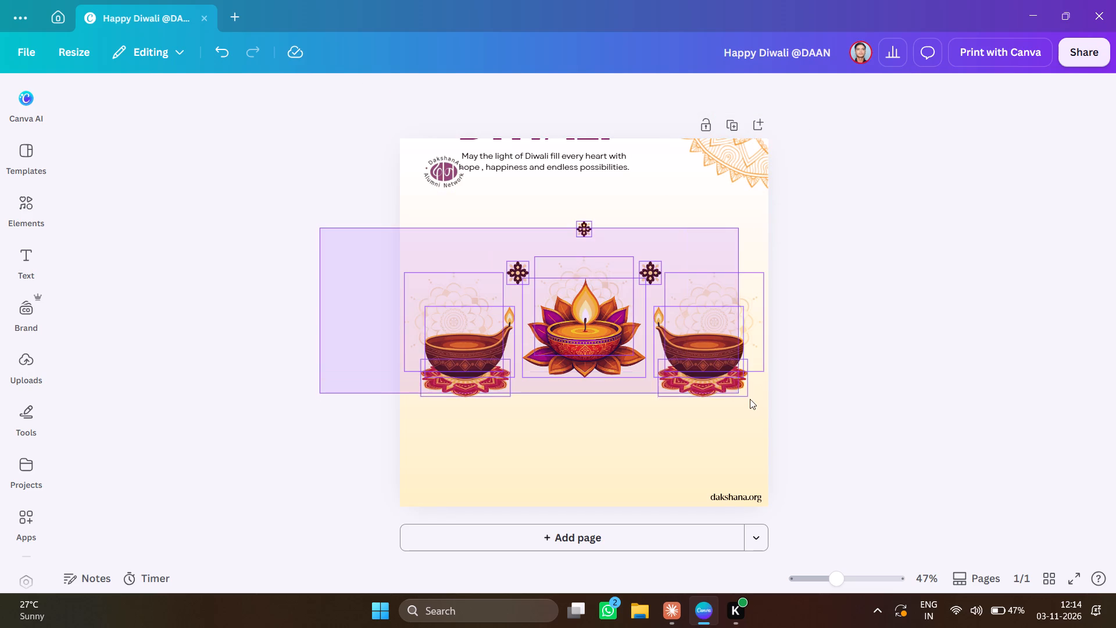
drag(750, 399, 786, 402)
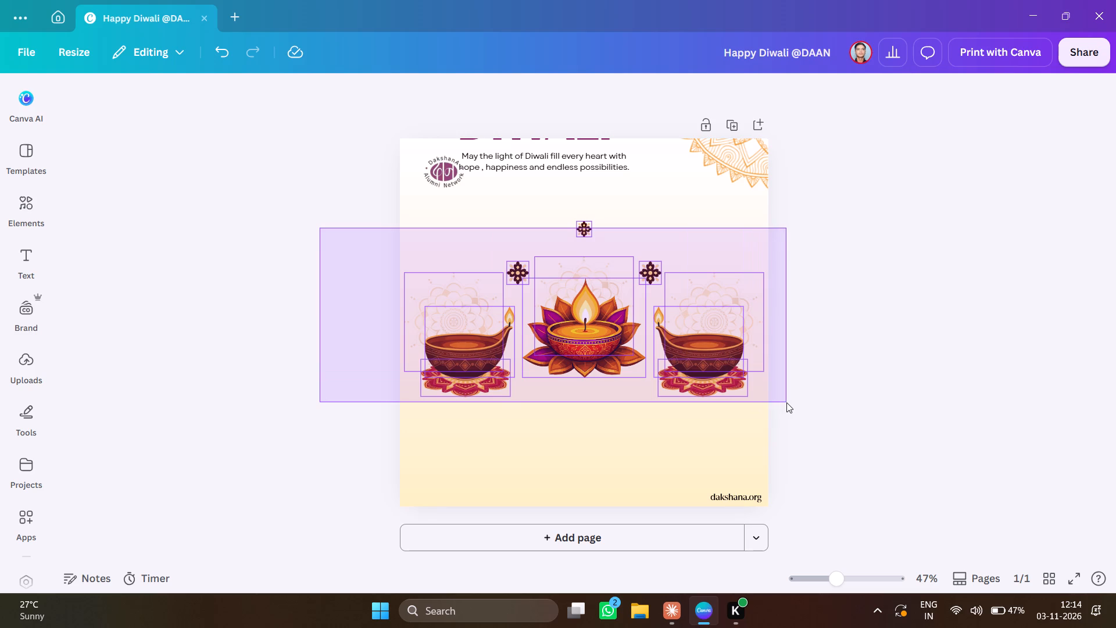
drag(786, 402, 785, 402)
key(Down)
key(Down)
key(Down)
key(Down)
key(Down)
key(Down)
key(Down)
key(Down)
key(Down)
key(Down)
key(Down)
key(Down)
key(Down)
key(Down)
key(Down)
key(Down)
key(Down)
key(Down)
key(Down)
key(Down)
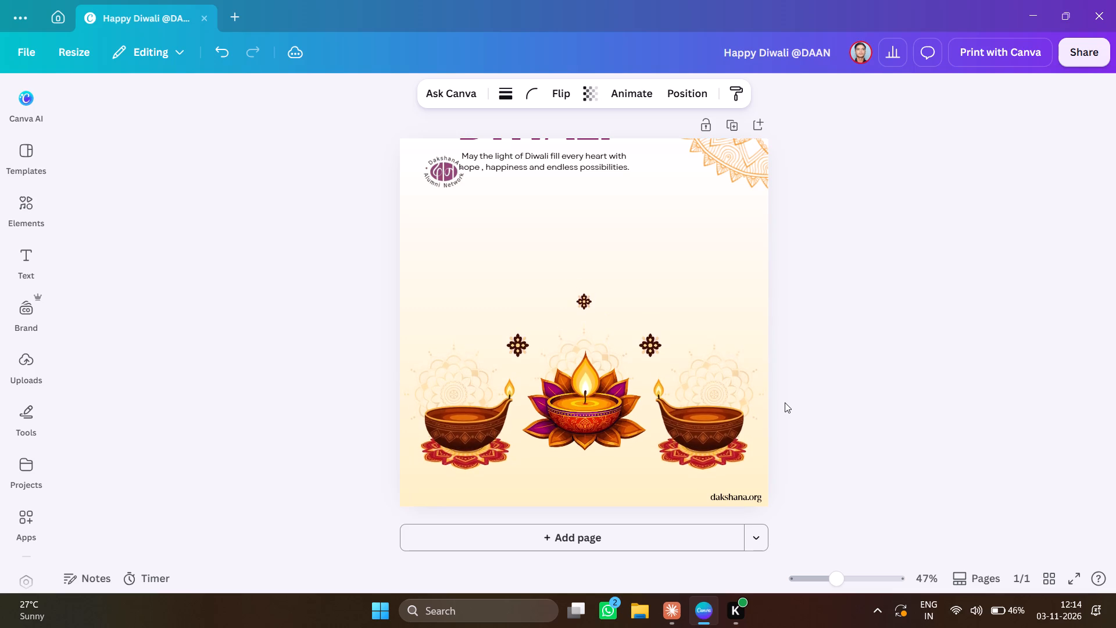
key(Down)
key(Down)
key(Down)
key(Down)
key(Down)
key(Down)
key(Down)
key(Down)
key(Down)
key(Down)
key(Down)
key(Down)
key(Down)
key(Down)
key(Down)
key(Down)
key(Down)
key(Down)
key(Down)
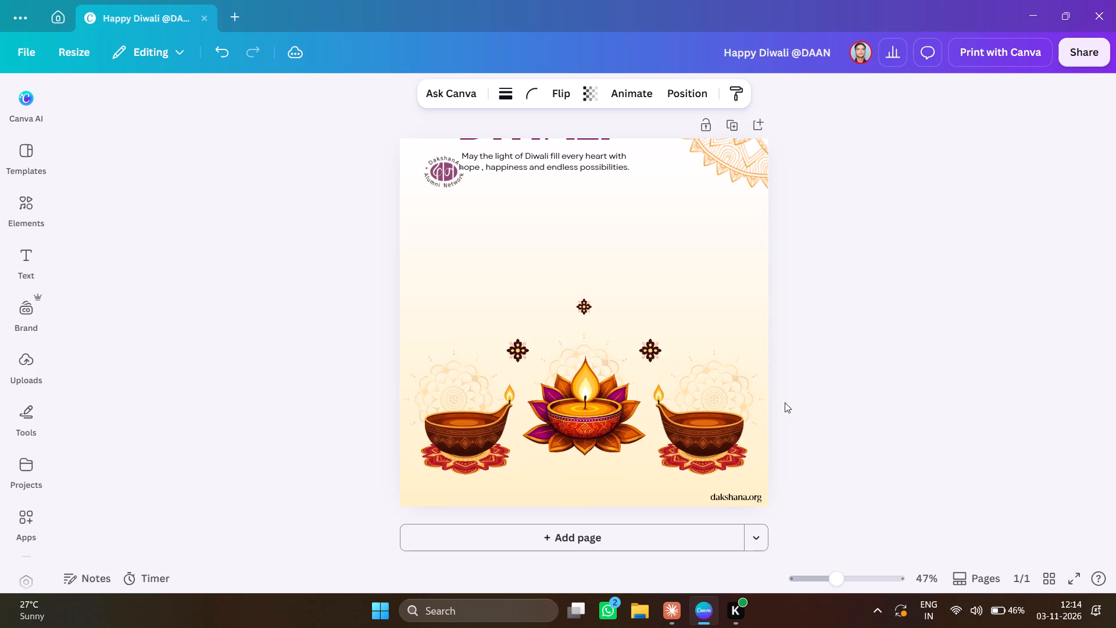
key(Down)
key(Down)
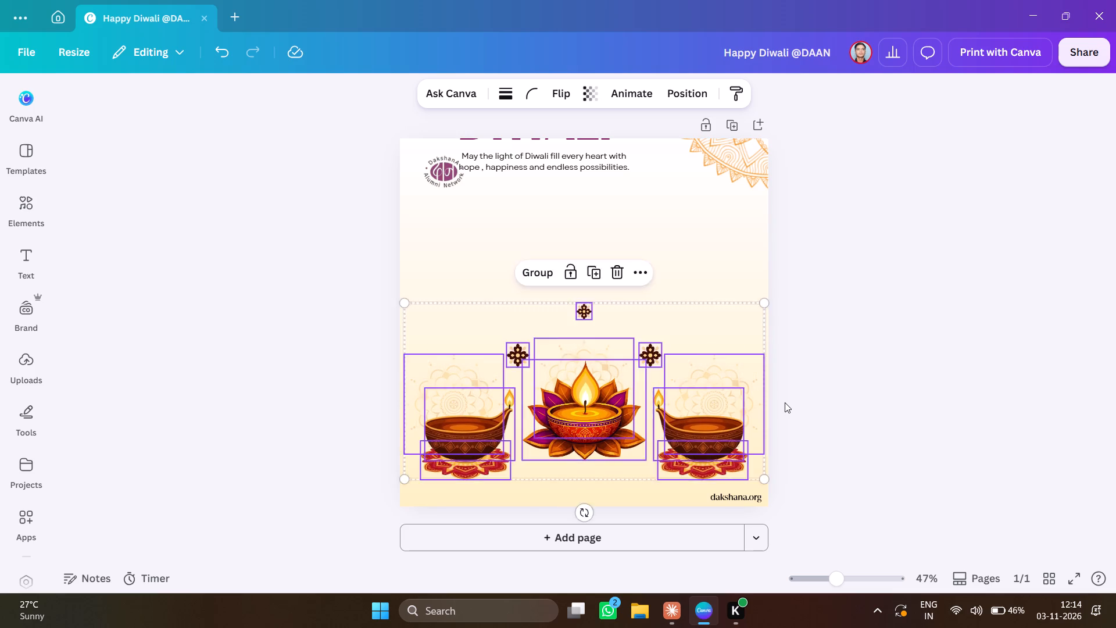
key(Down)
key(Down)
key(Down)
key(Down)
key(Down)
key(Down)
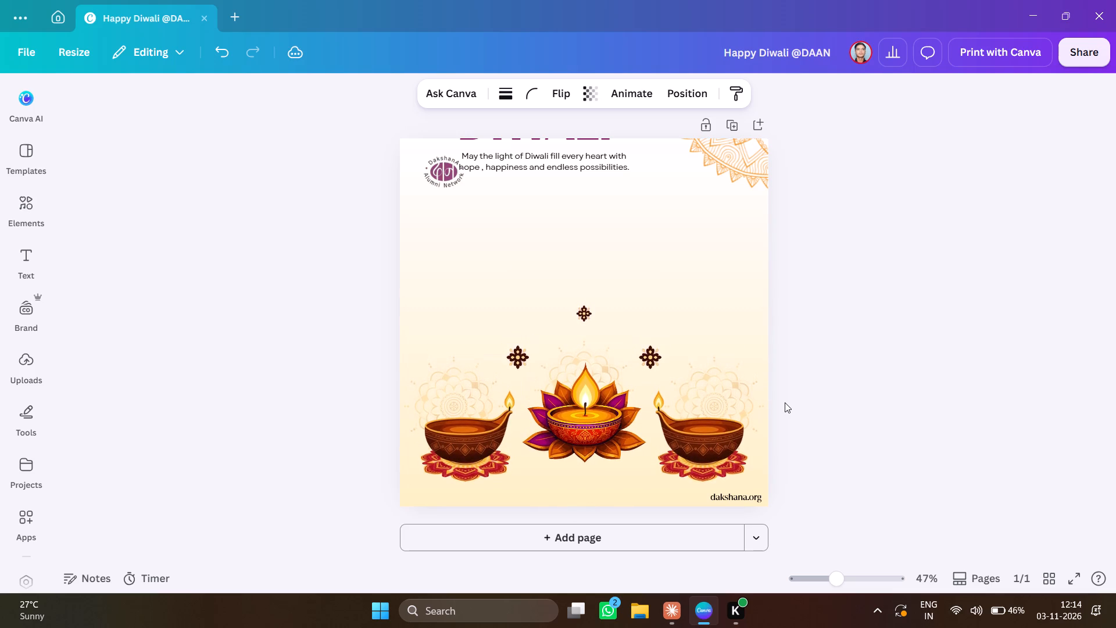
key(Down)
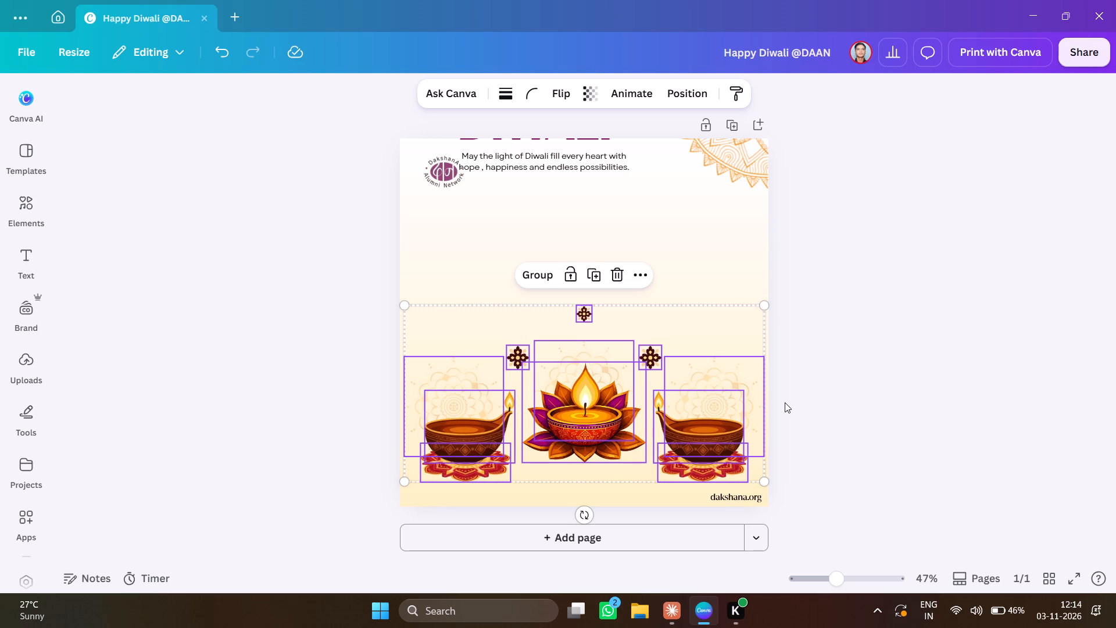
click(294, 343)
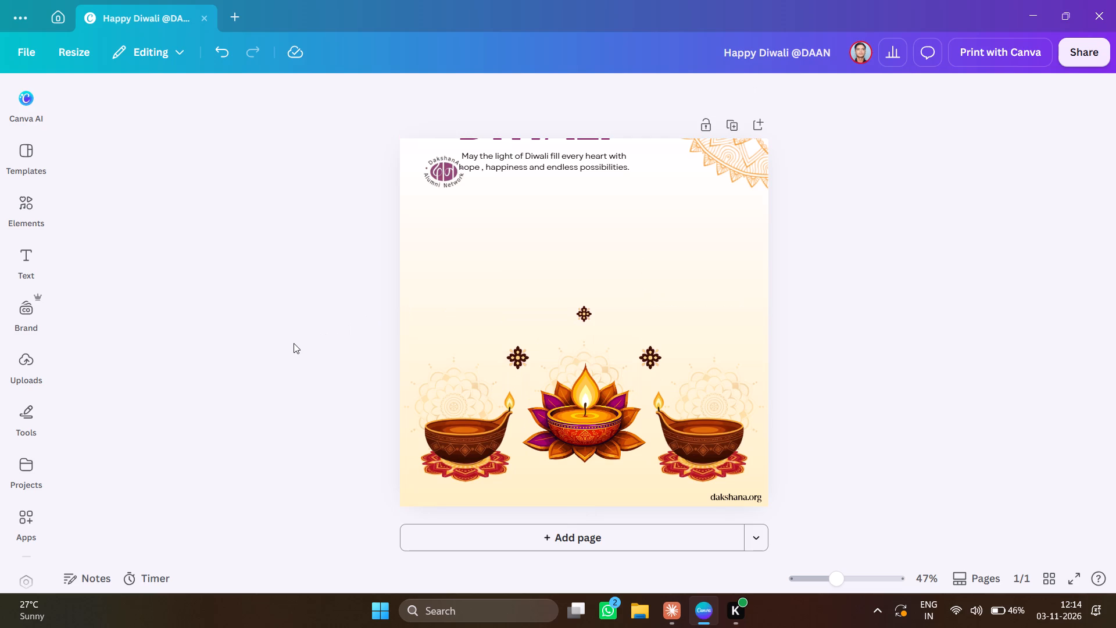
Nudge the whole diya arrangement, without the website text, very slightly further down while keeping it centred on the page.
drag(317, 262, 899, 549)
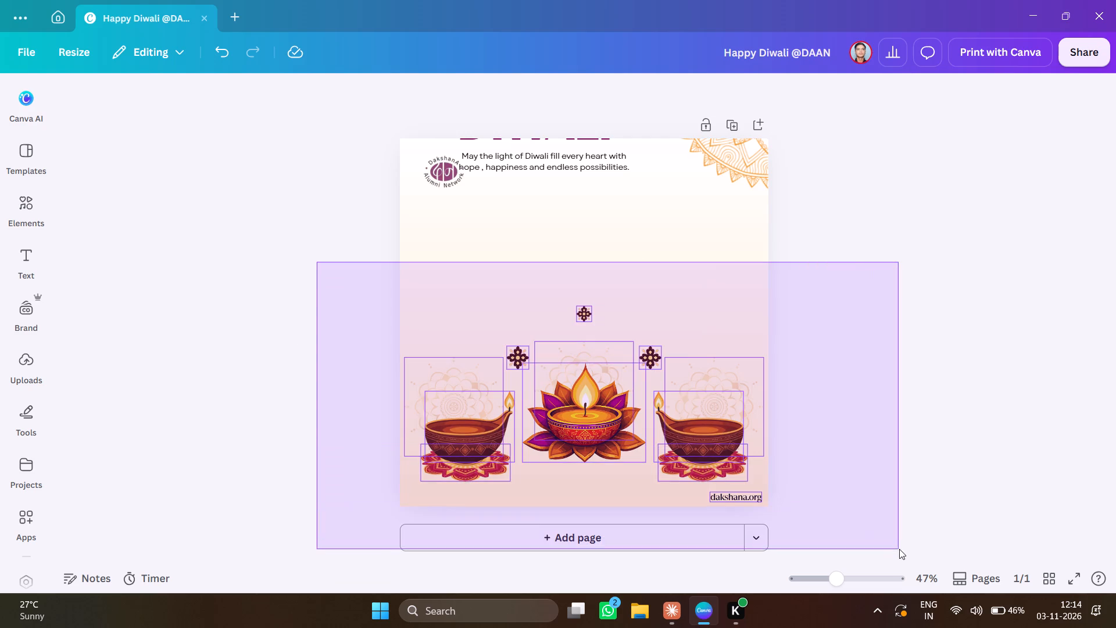
drag(899, 549, 855, 475)
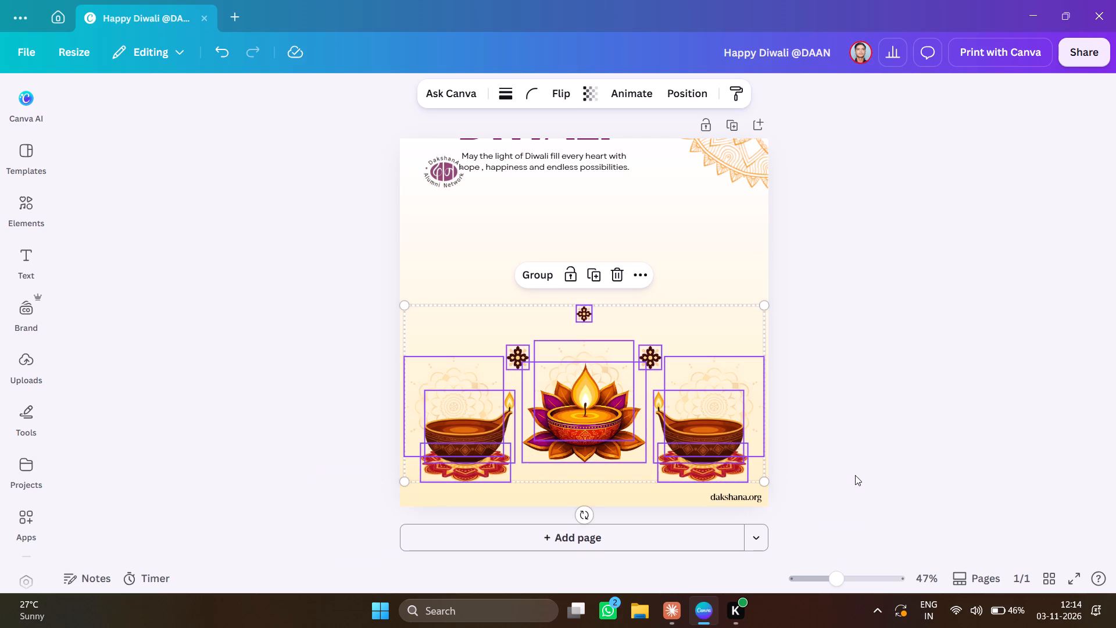
key(Left)
key(Right)
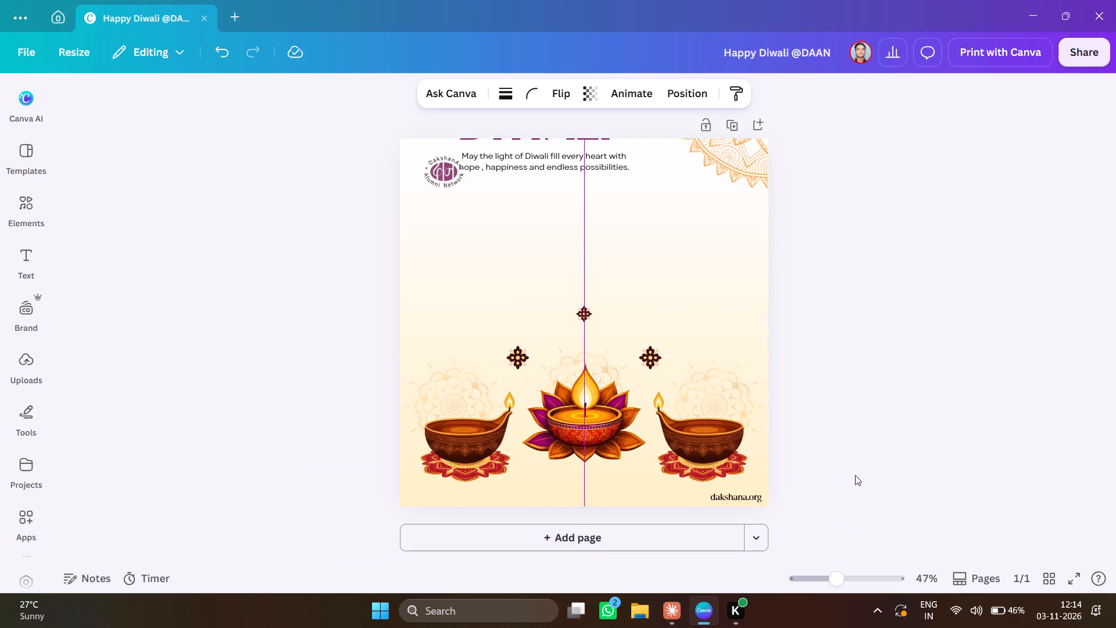
key(Down)
key(Down)
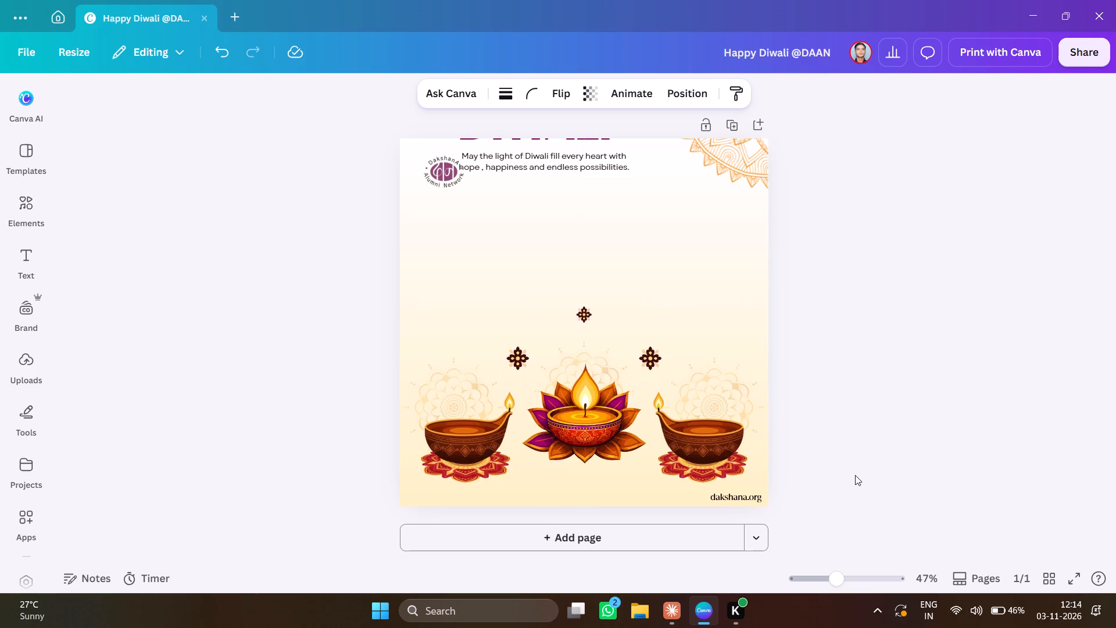
Fine-tune the height of the whole diya arrangement with its ornaments, ending very slightly higher above the website text.
key(Down)
key(Down)
key(Down)
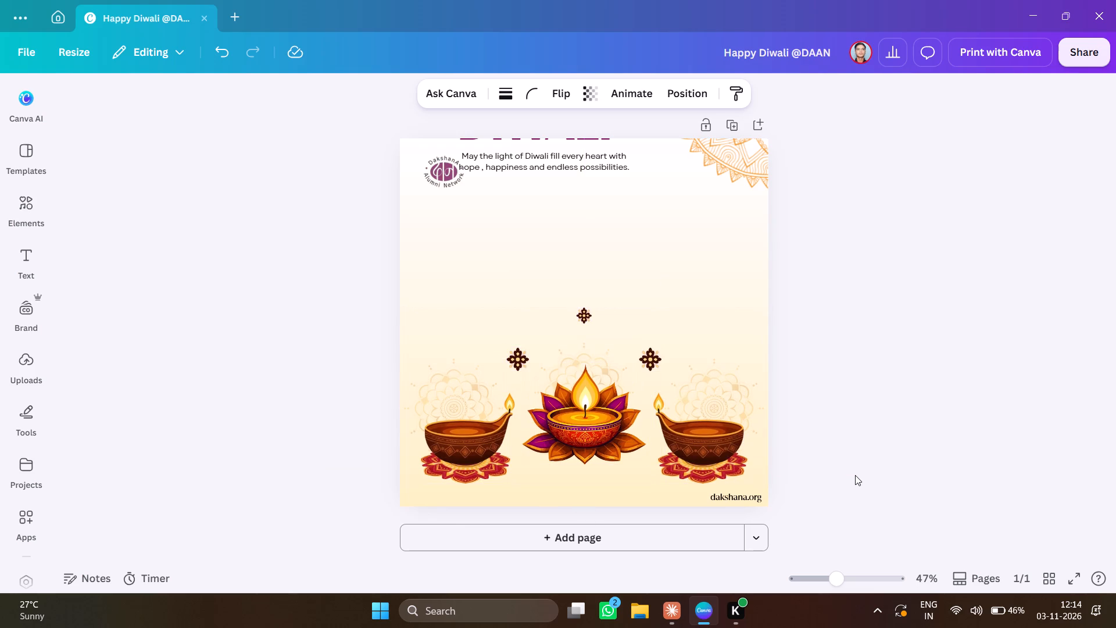
click(307, 384)
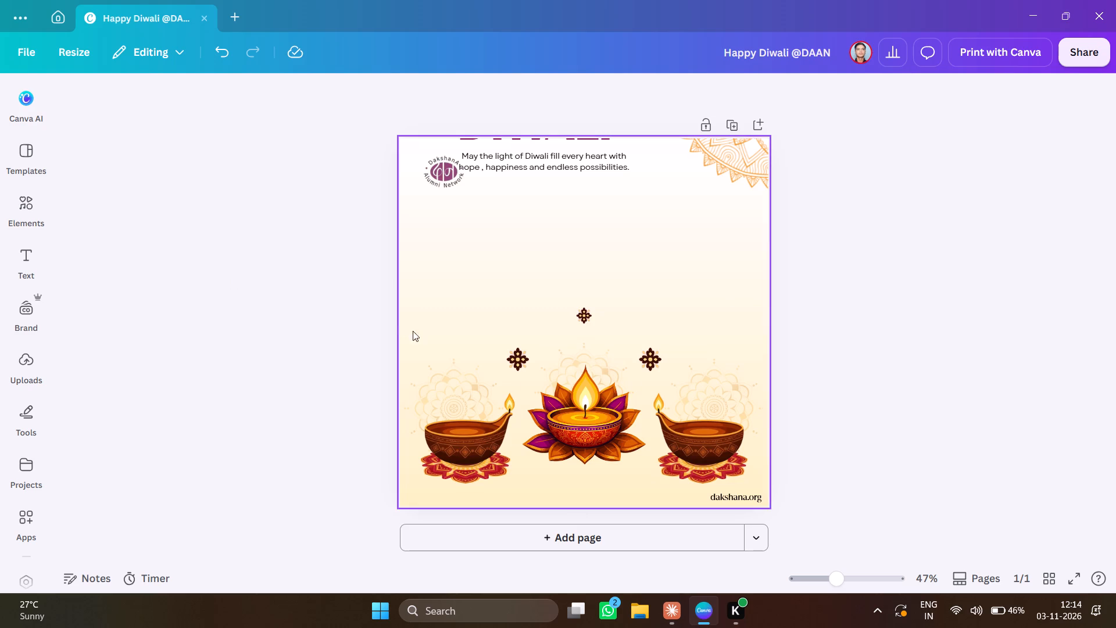
drag(351, 286, 763, 448)
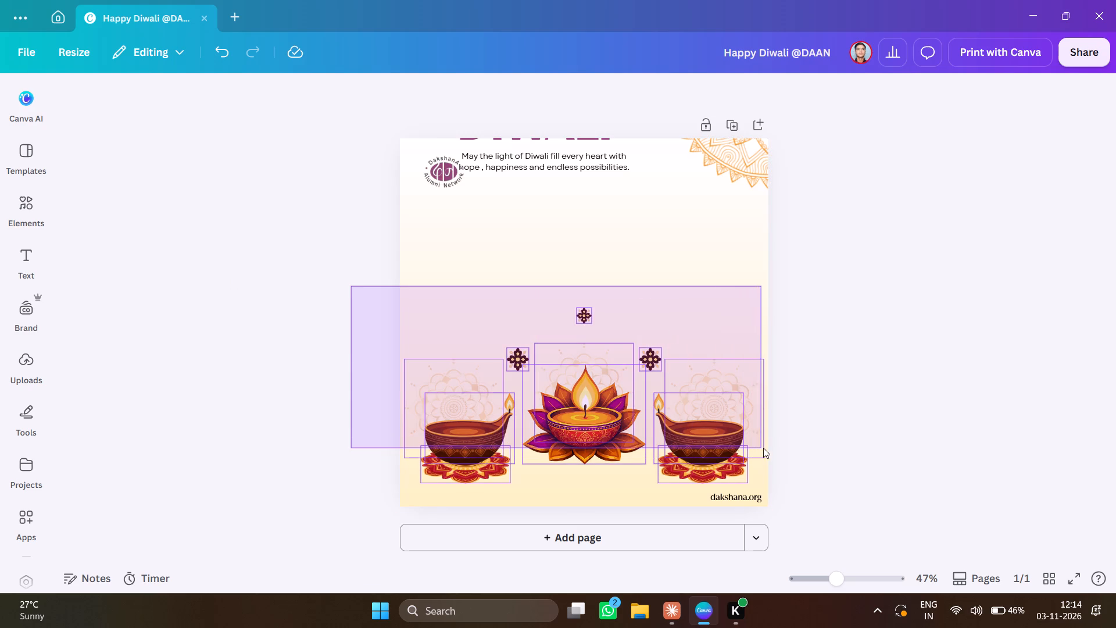
drag(763, 448, 809, 449)
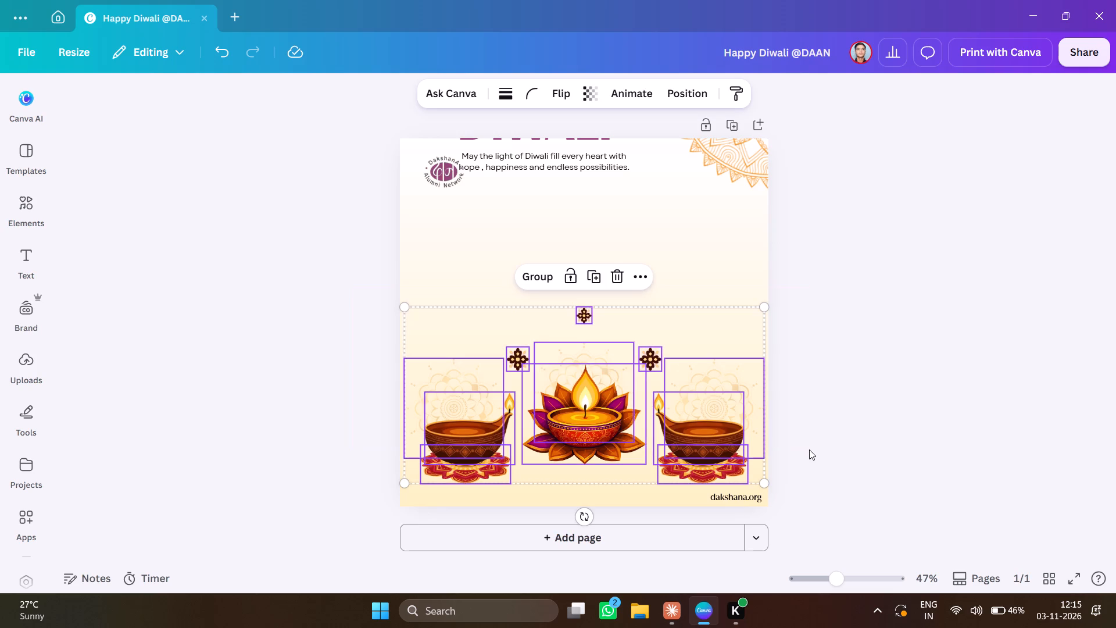
key(Up)
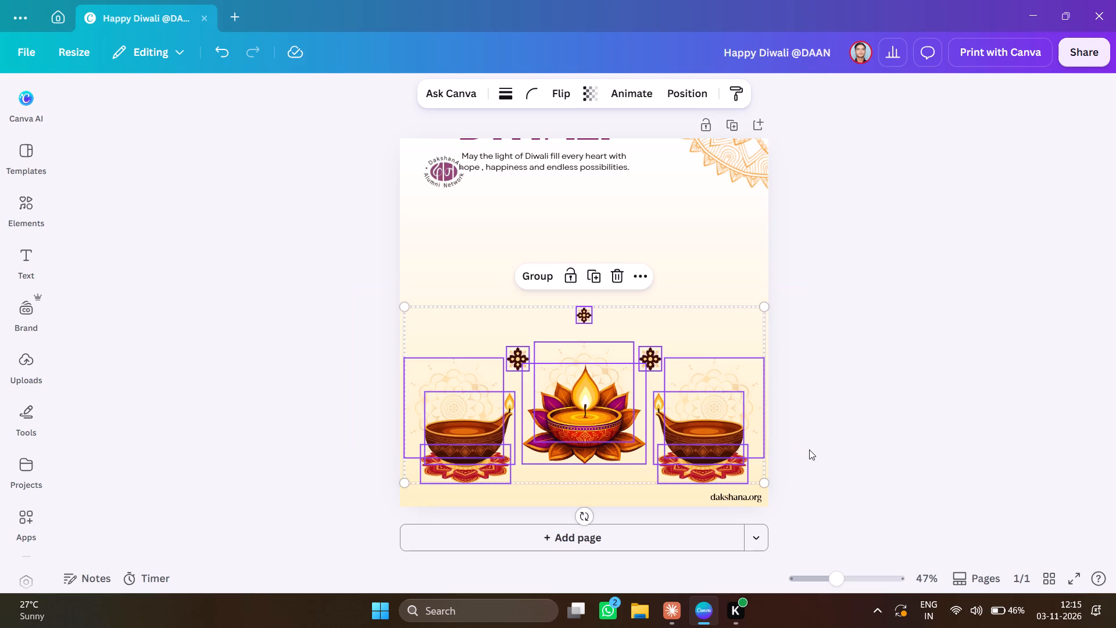
key(Up)
key(Up)
key(Up)
key(Up)
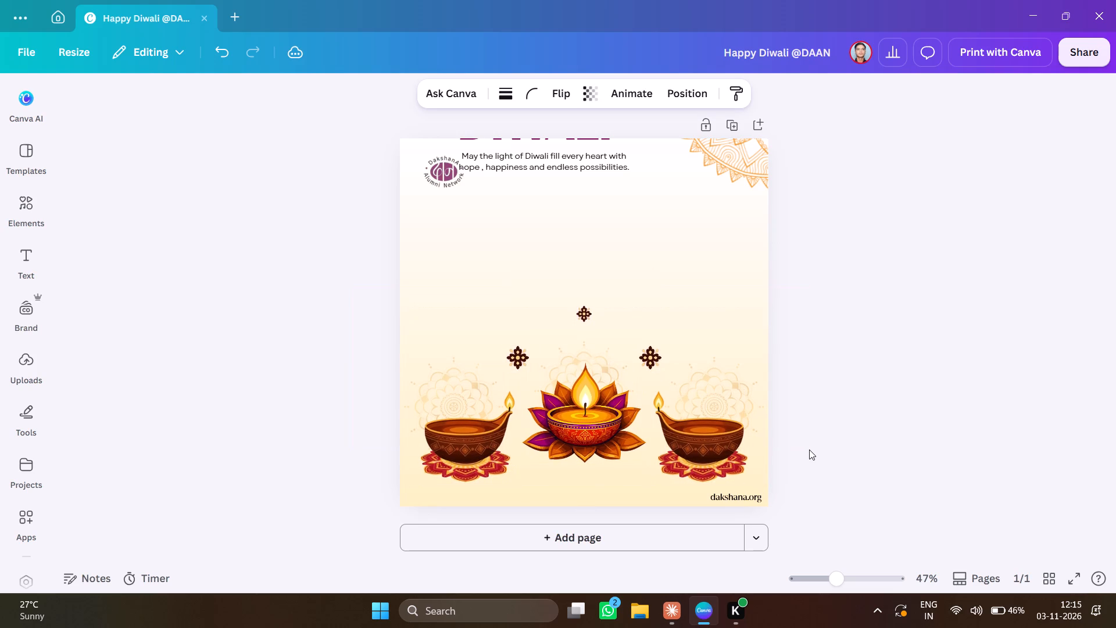
Nudge the dakshana.org text slightly up and left, away from the page's lower right corner.
click(727, 495)
key(Up)
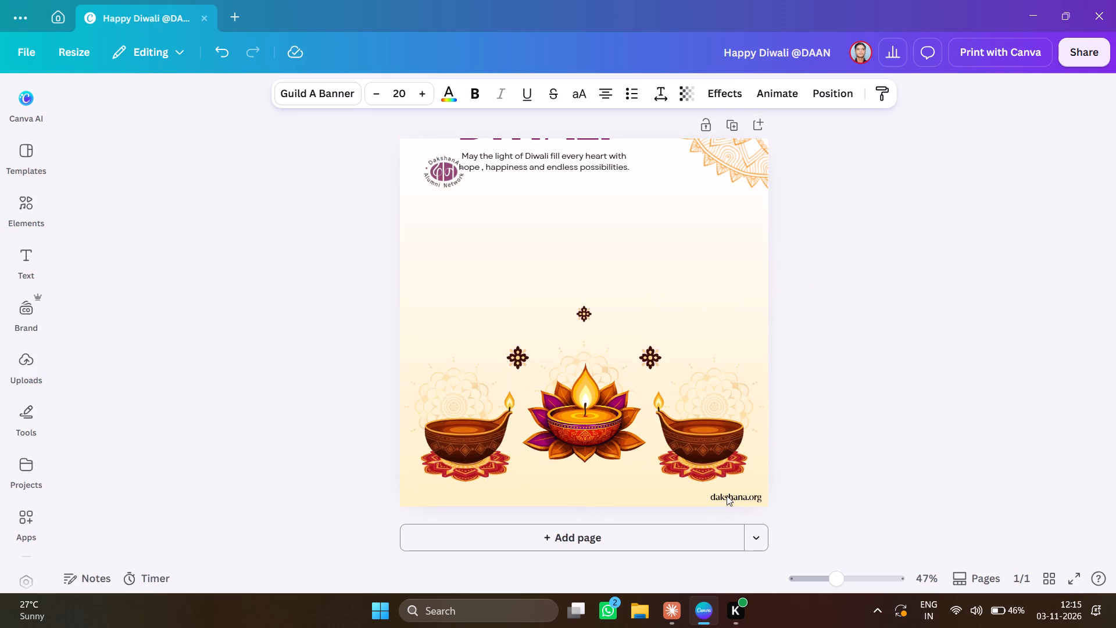
key(Up)
key(Up)
key(Left)
key(Left)
key(Left)
key(Left)
key(Left)
key(Up)
key(Up)
key(Down)
key(Down)
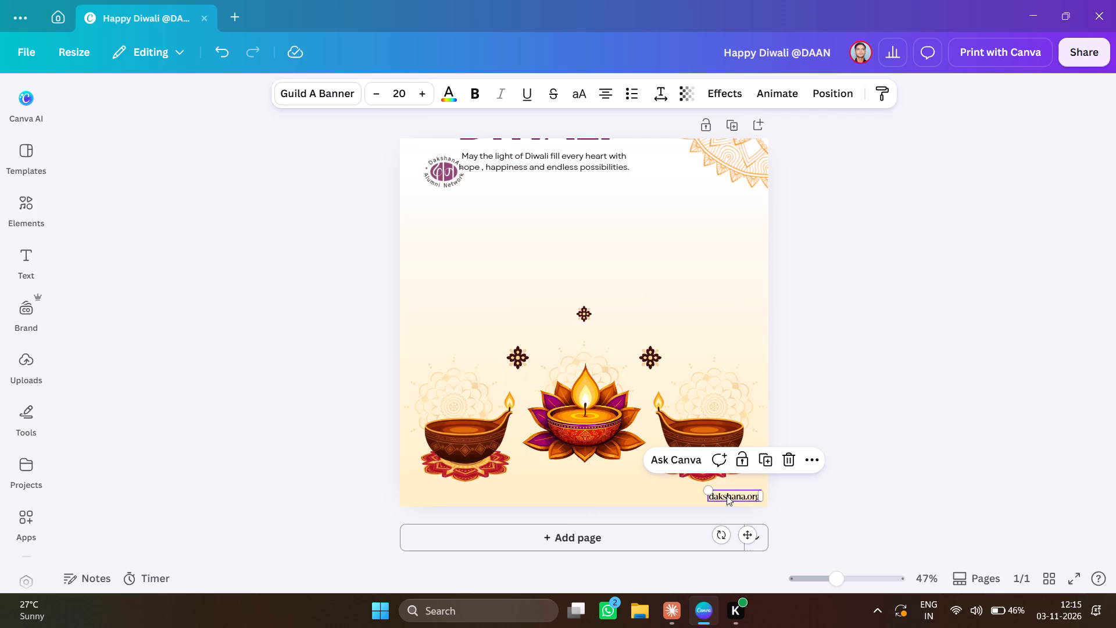
click(857, 505)
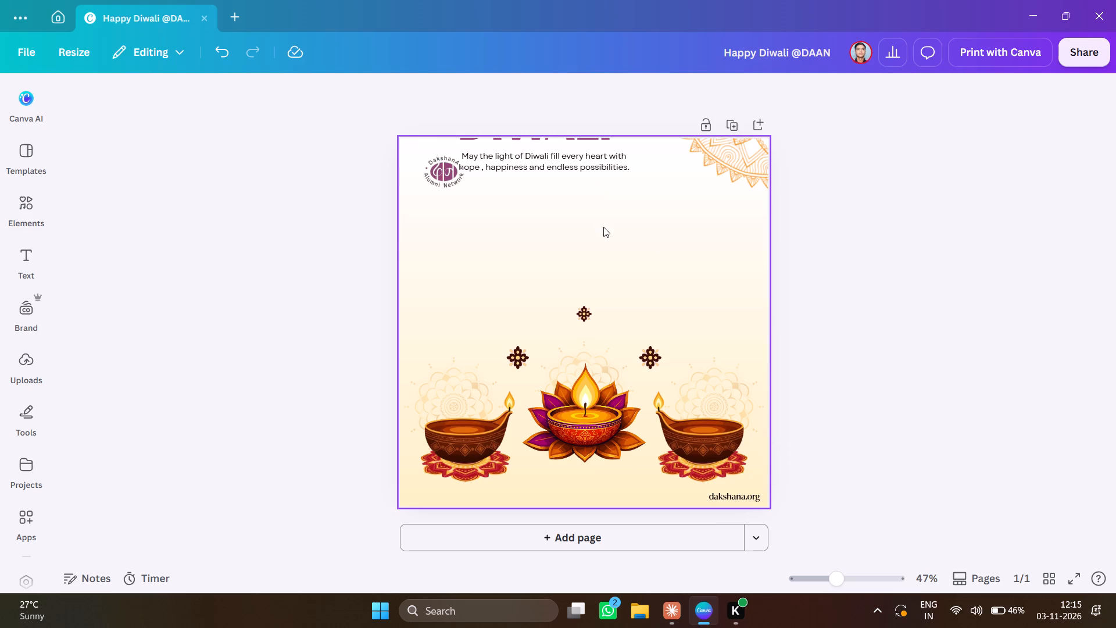
Move the HAPPY DIWALI heading and the greeting text down together fully onto the page, centring the pair horizontally above the top ornament.
drag(604, 227, 564, 115)
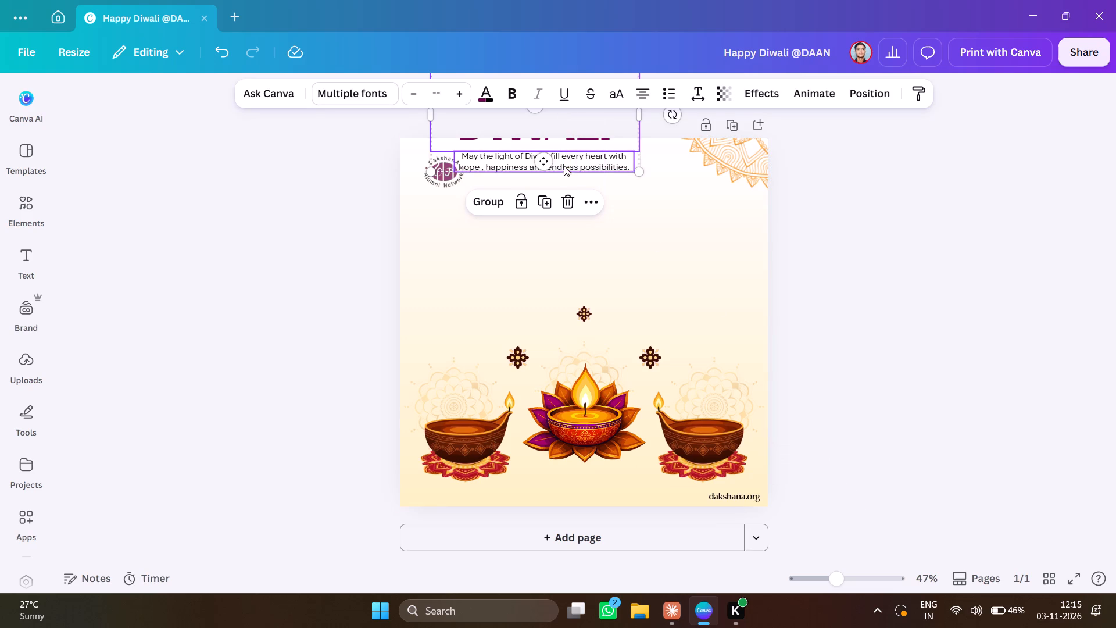
drag(564, 155, 614, 263)
click(294, 222)
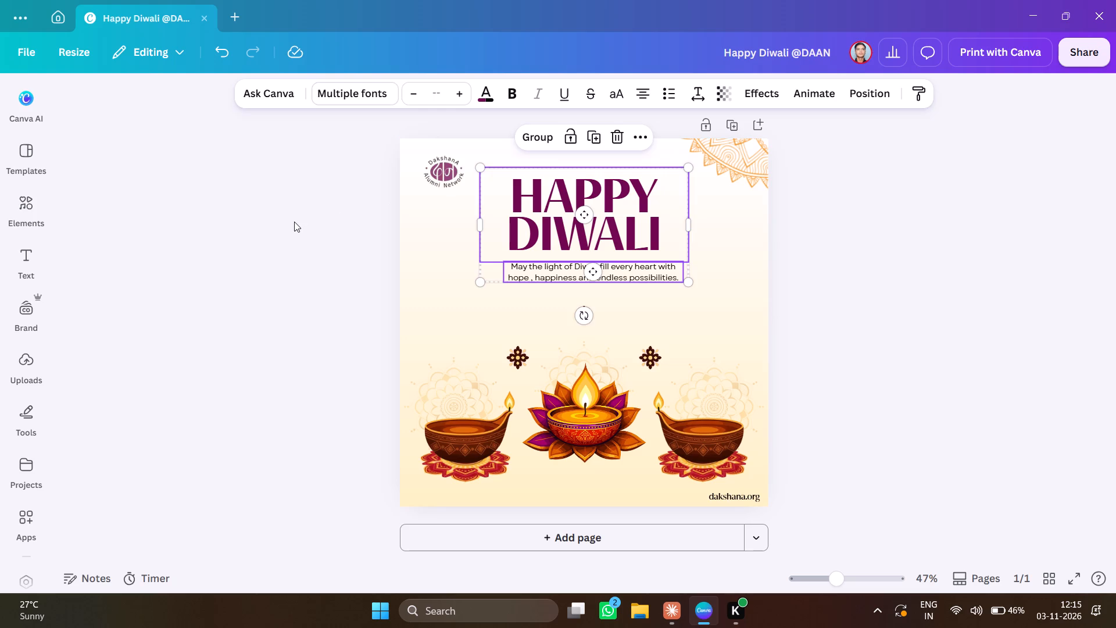
Enlarge the Dakshana Alumni Network logo slightly, keeping its upper left corner in place.
click(452, 167)
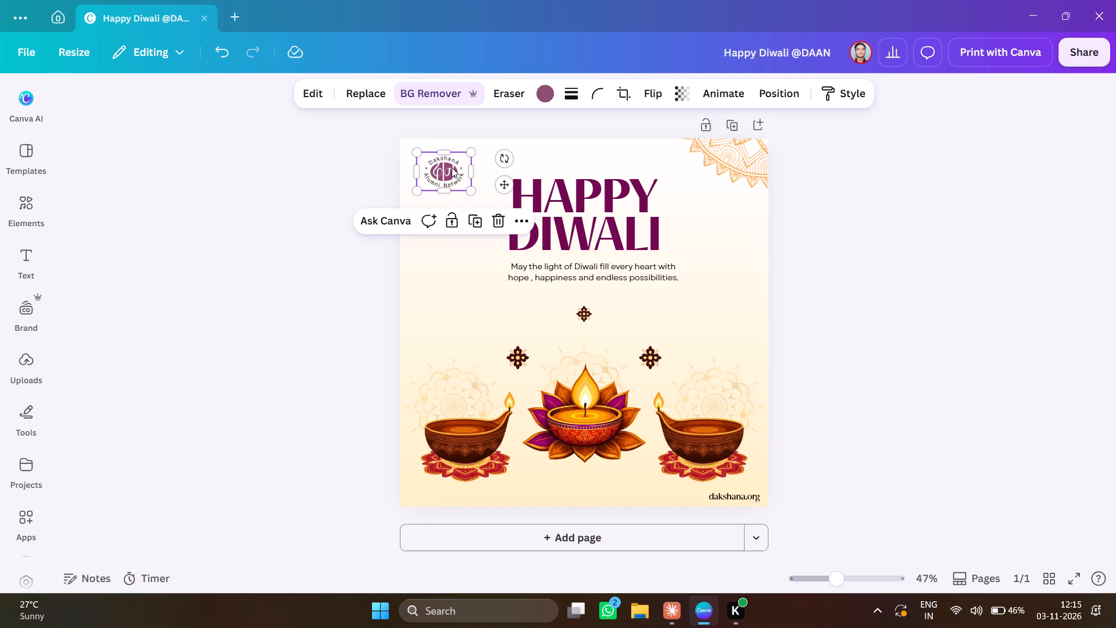
drag(470, 193, 484, 203)
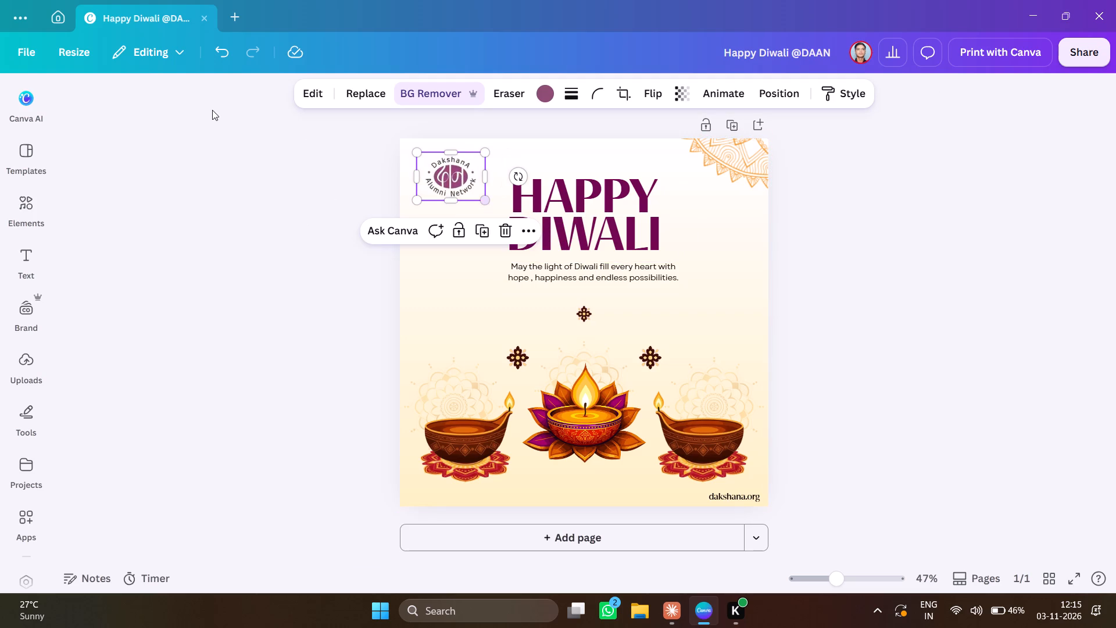
click(212, 110)
Move the Dakshana Alumni Network logo closer to the page's upper left corner, with its centre level with the orange mandala's.
drag(455, 173, 453, 173)
drag(453, 173, 453, 167)
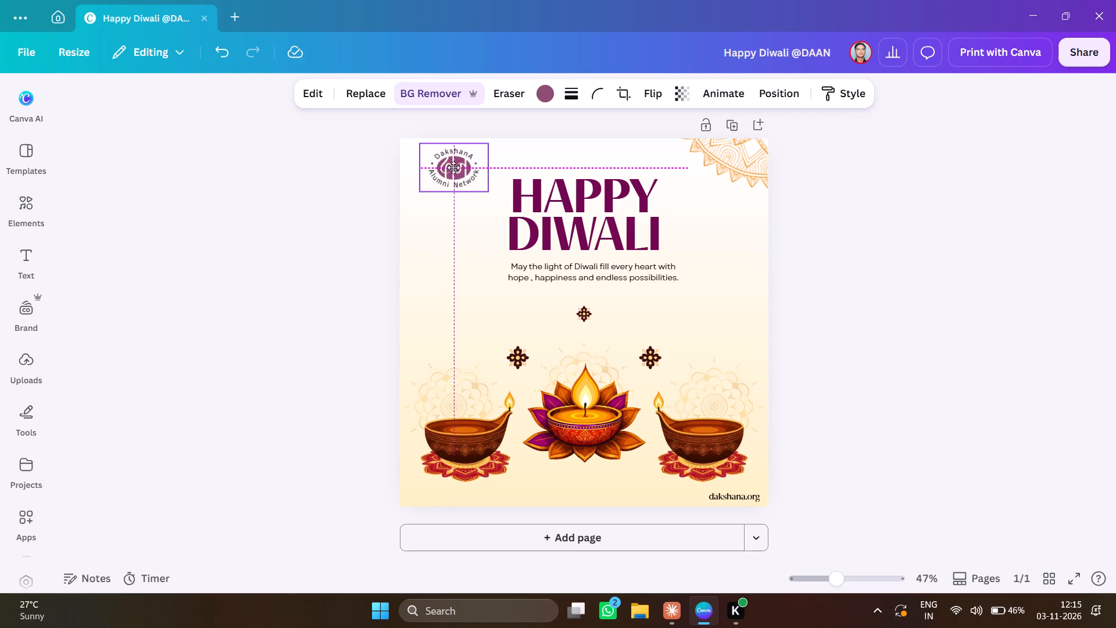
drag(453, 167, 448, 167)
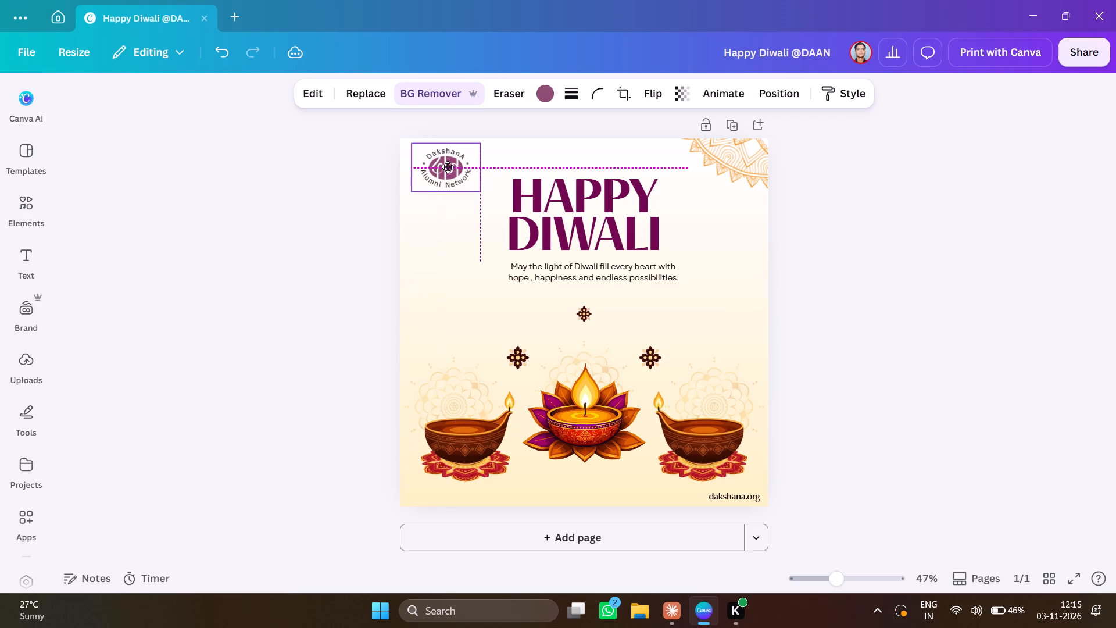
drag(448, 167, 445, 169)
key(Up)
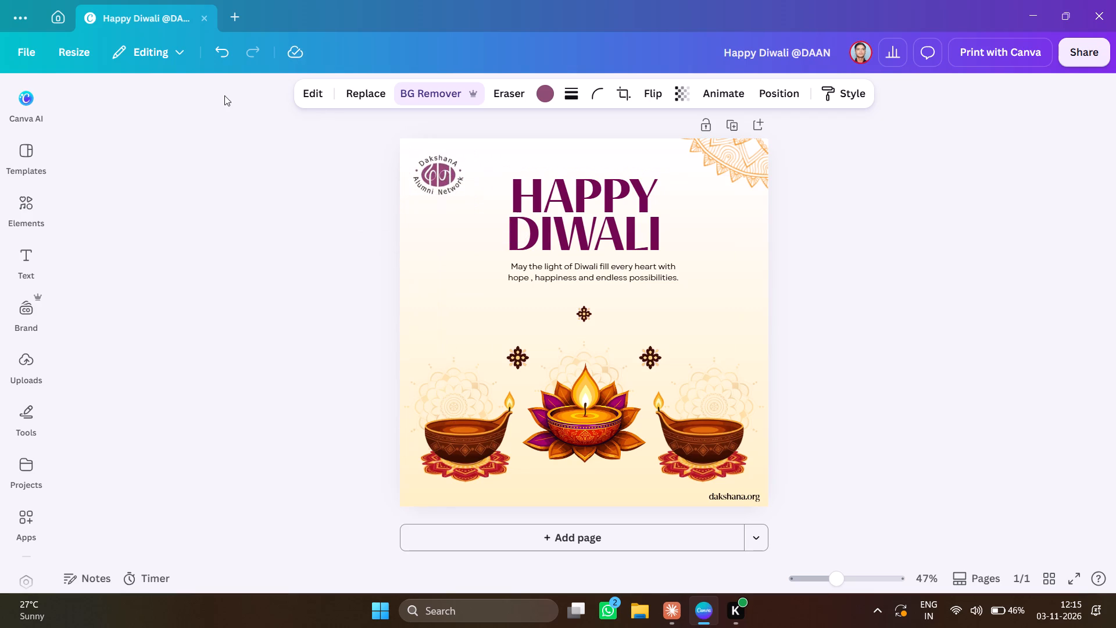
key(Up)
key(Up)
key(Up)
key(Up)
key(Up)
key(Up)
key(Up)
key(Up)
key(Up)
key(Up)
key(Up)
key(Up)
key(Up)
key(Up)
key(Up)
key(Up)
key(Up)
key(Up)
key(Up)
key(Up)
key(Up)
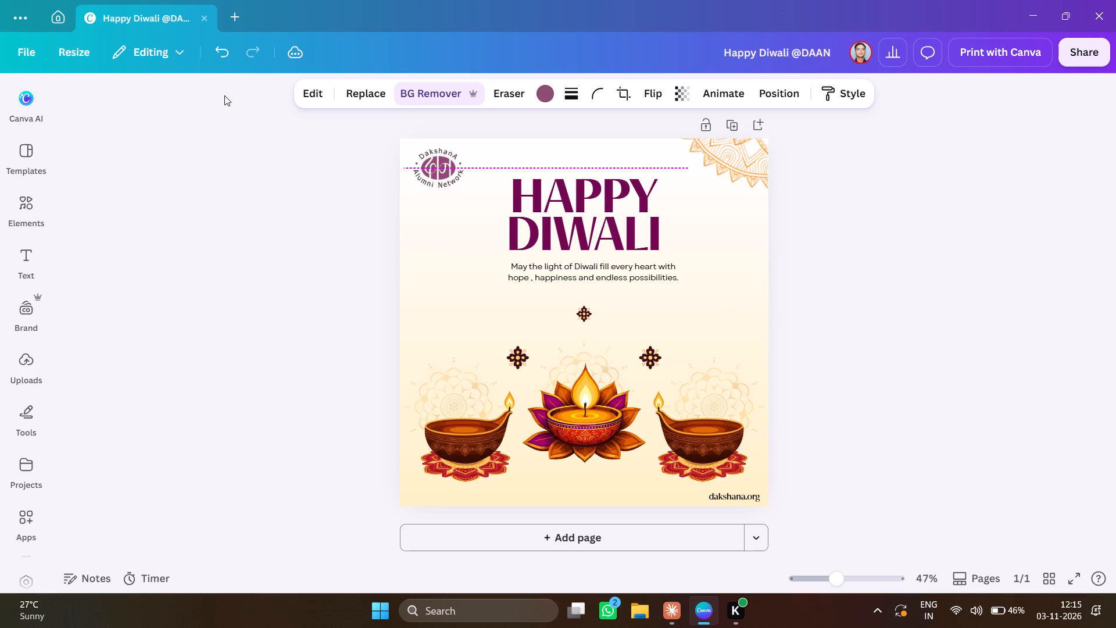
Fine-tune the logo's position so its frame aligns with the left edge of the faint left mandala, just below the page's top.
key(Right)
key(Right)
key(Right)
key(Right)
key(Right)
key(Right)
key(Right)
key(Right)
key(Up)
key(Up)
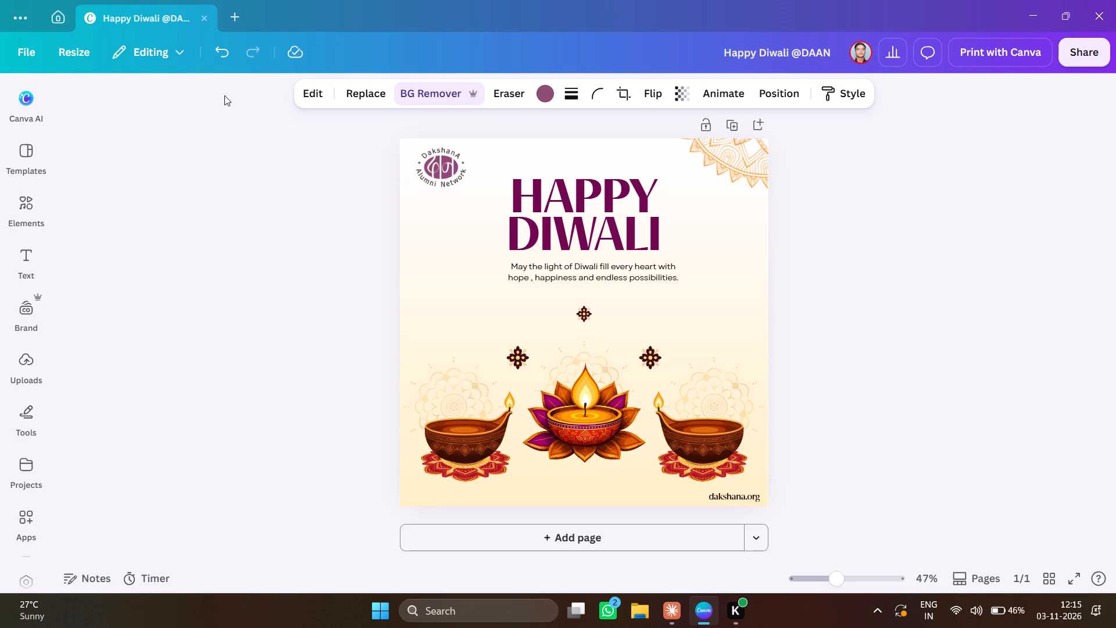
key(Up)
key(Left)
key(Left)
key(Left)
key(Left)
key(Left)
key(Left)
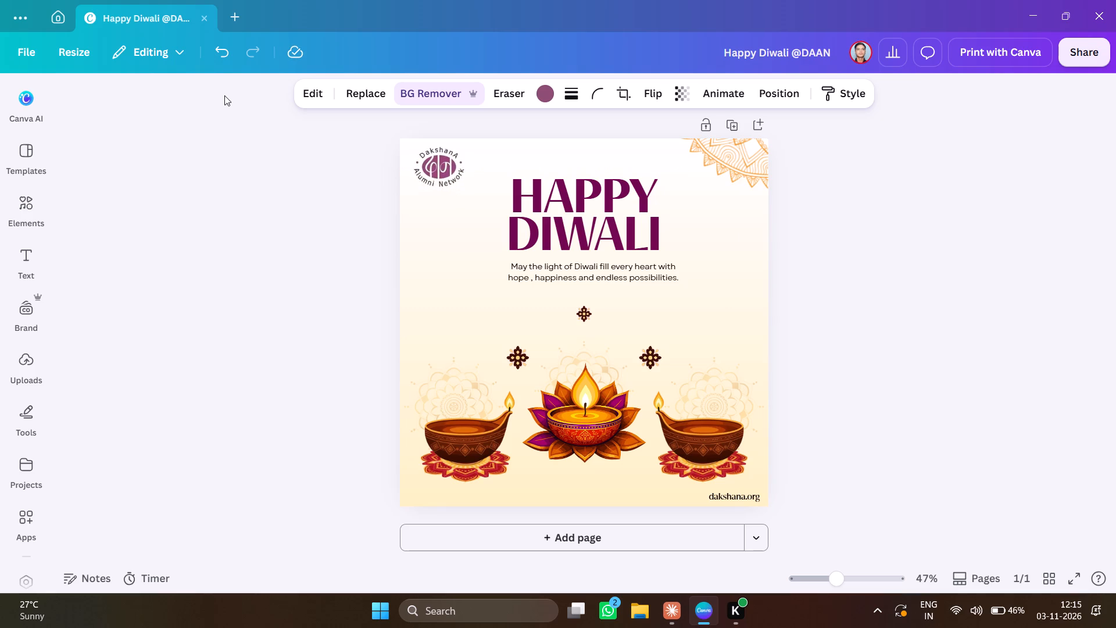
key(Left)
key(Left)
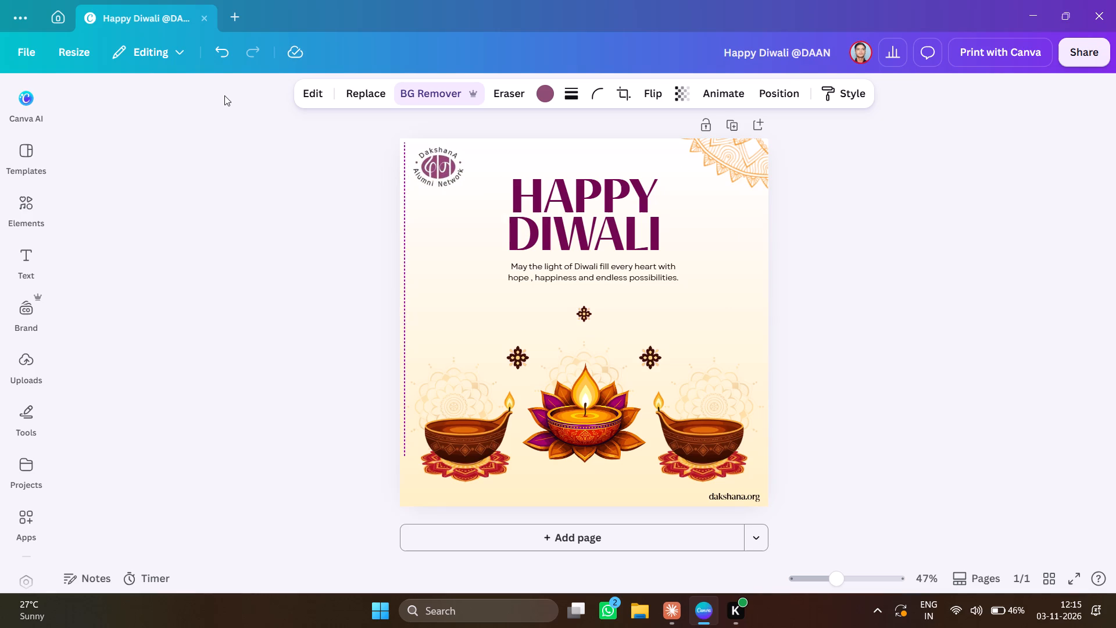
key(Right)
key(Right)
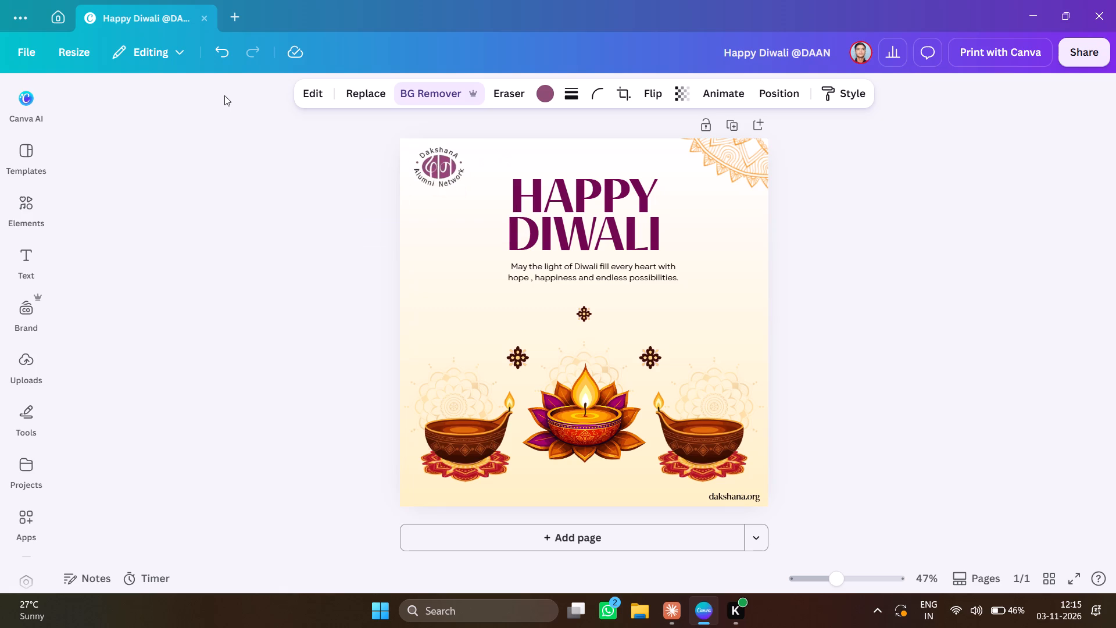
key(Left)
key(Left)
key(Up)
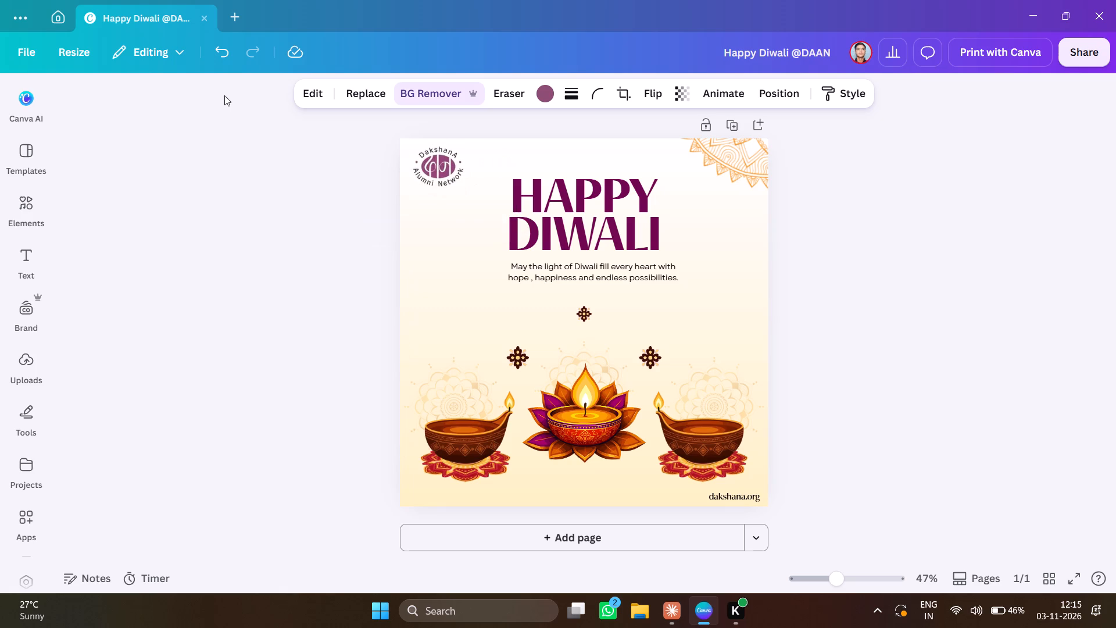
key(Down)
key(Down)
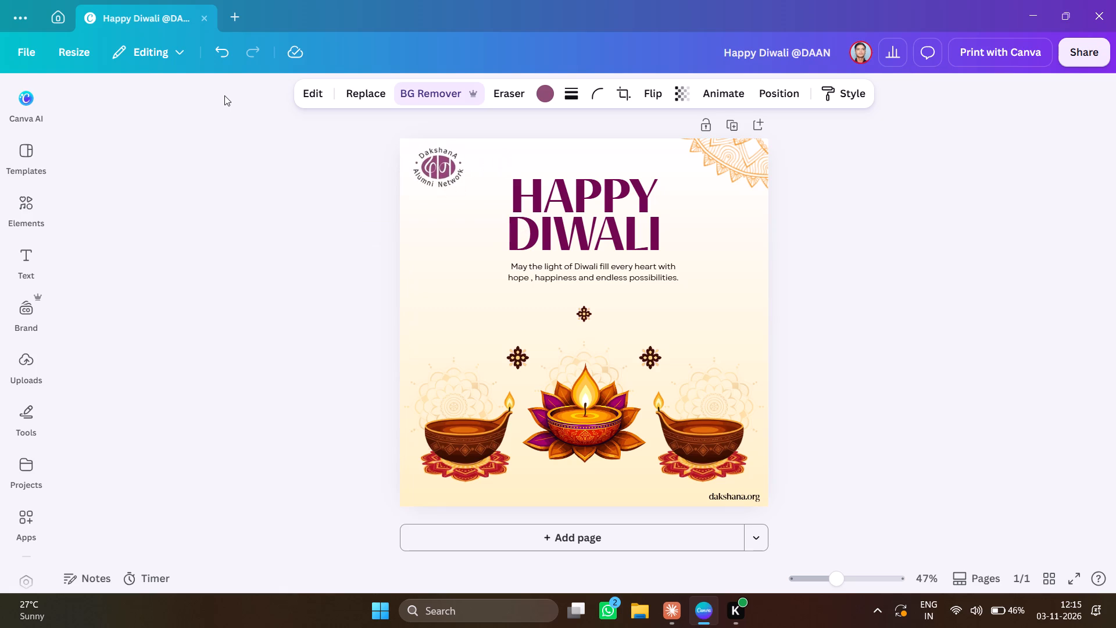
Shrink the Dakshana Alumni Network logo slightly towards its upper left corner.
drag(471, 194, 462, 191)
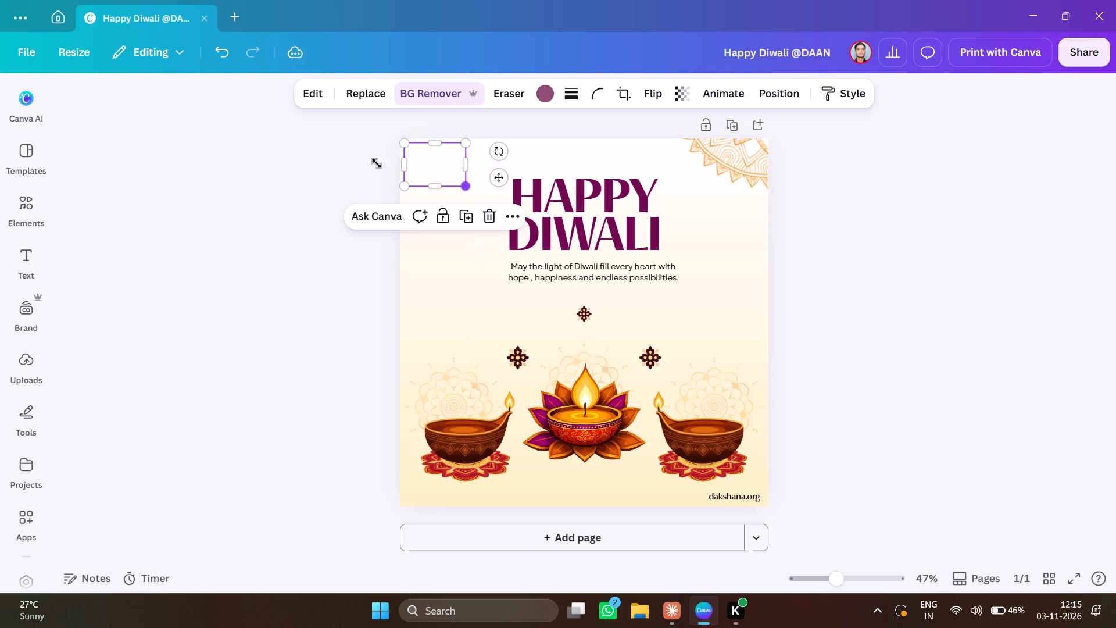
click(213, 153)
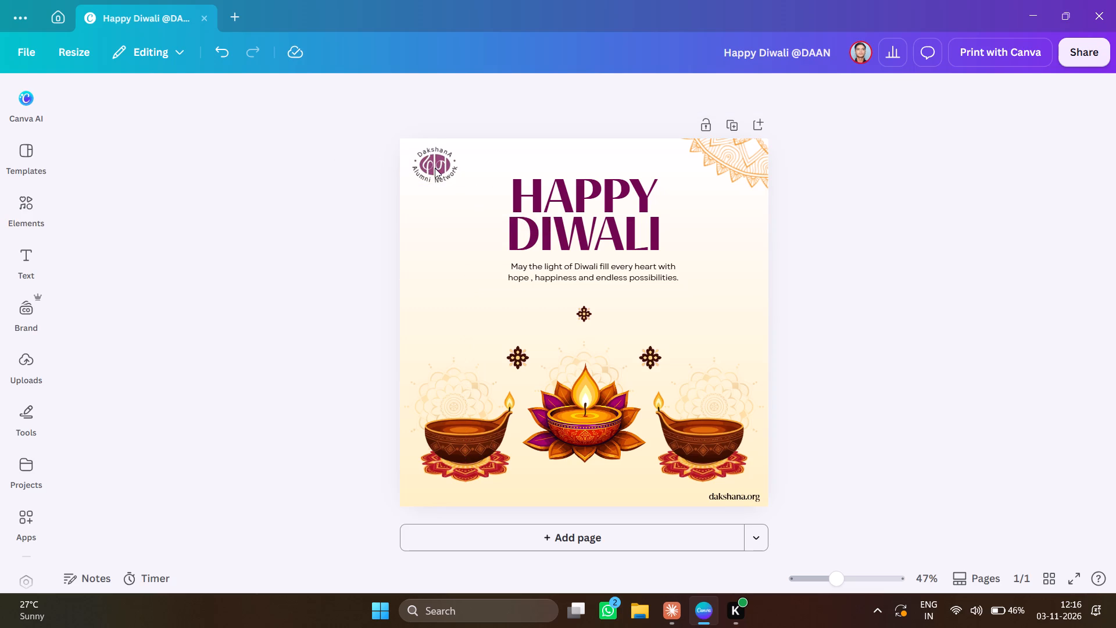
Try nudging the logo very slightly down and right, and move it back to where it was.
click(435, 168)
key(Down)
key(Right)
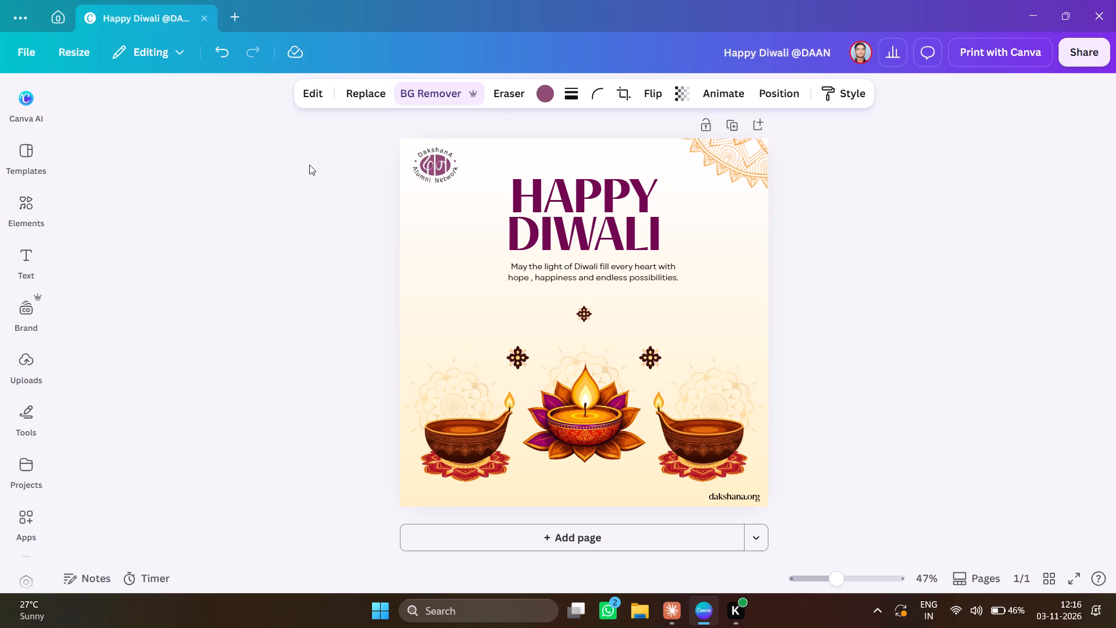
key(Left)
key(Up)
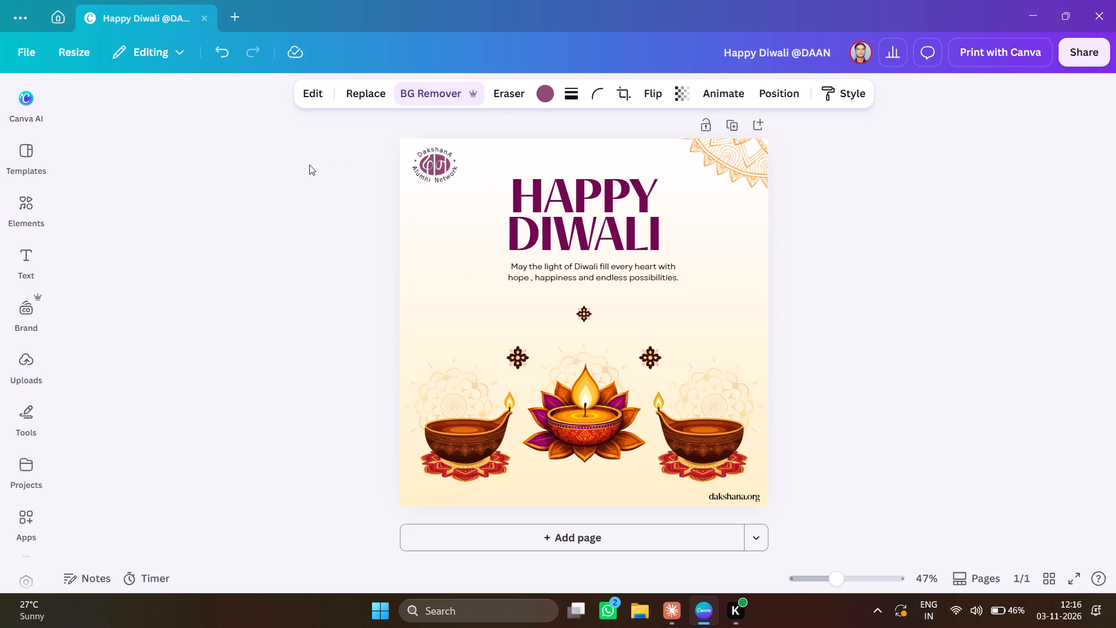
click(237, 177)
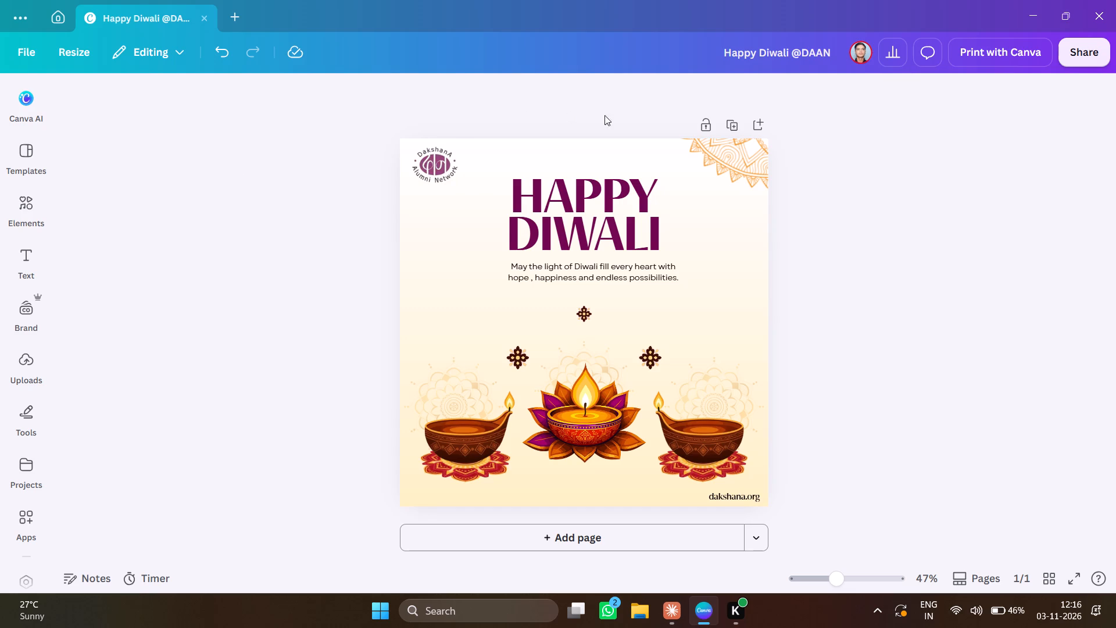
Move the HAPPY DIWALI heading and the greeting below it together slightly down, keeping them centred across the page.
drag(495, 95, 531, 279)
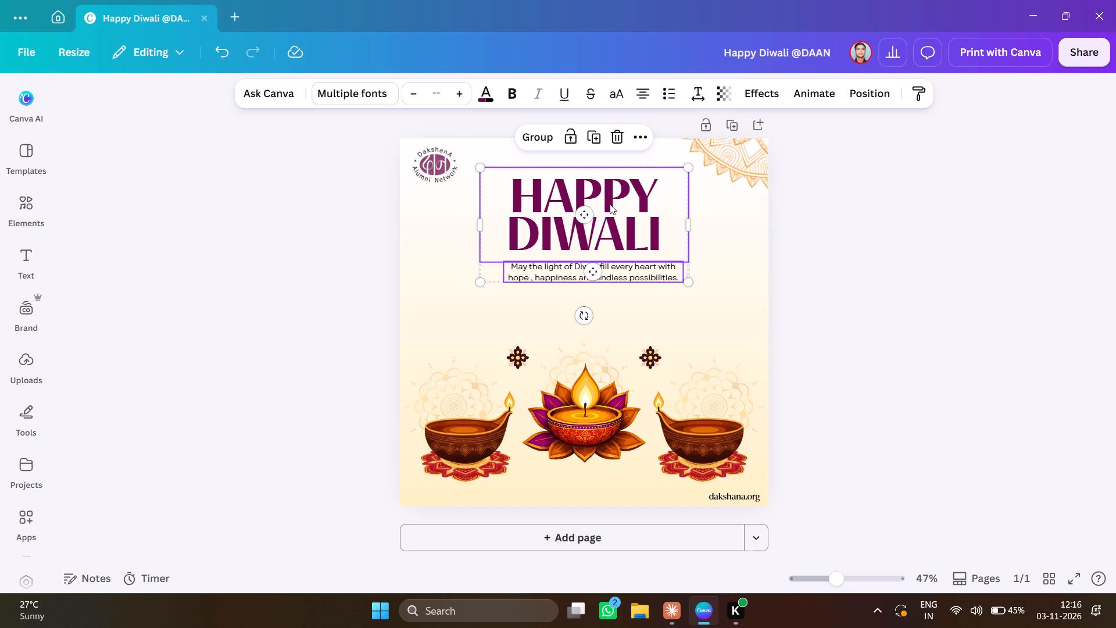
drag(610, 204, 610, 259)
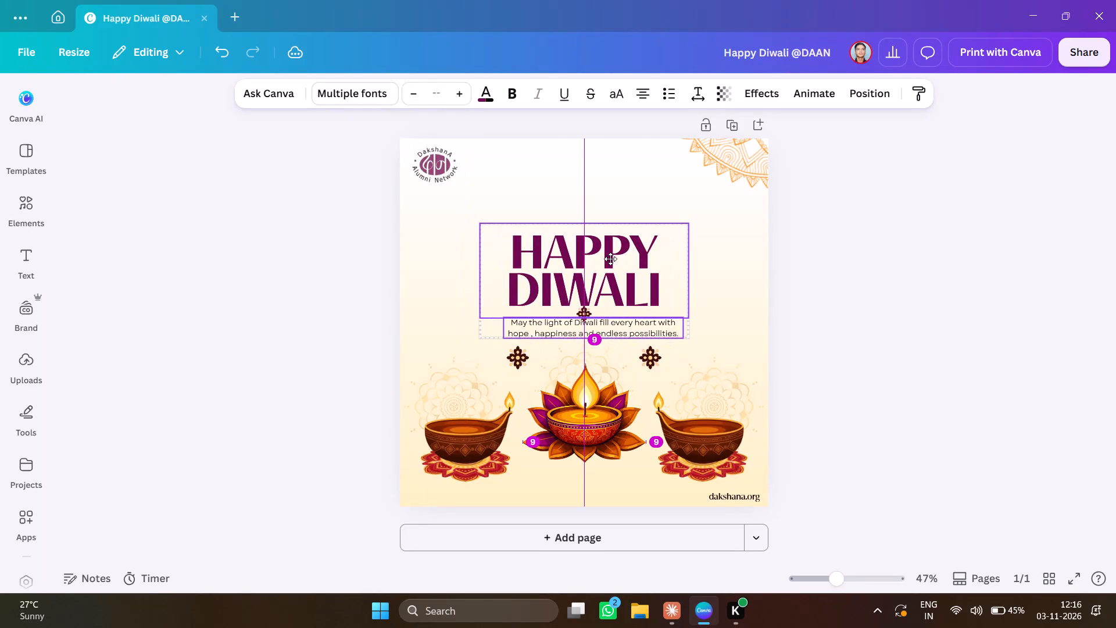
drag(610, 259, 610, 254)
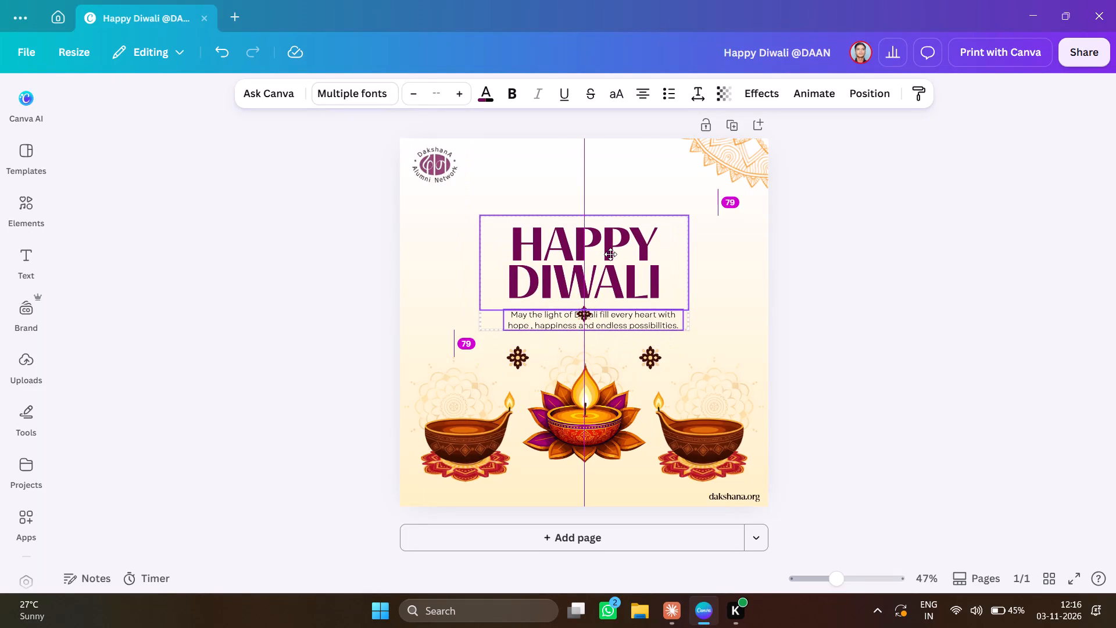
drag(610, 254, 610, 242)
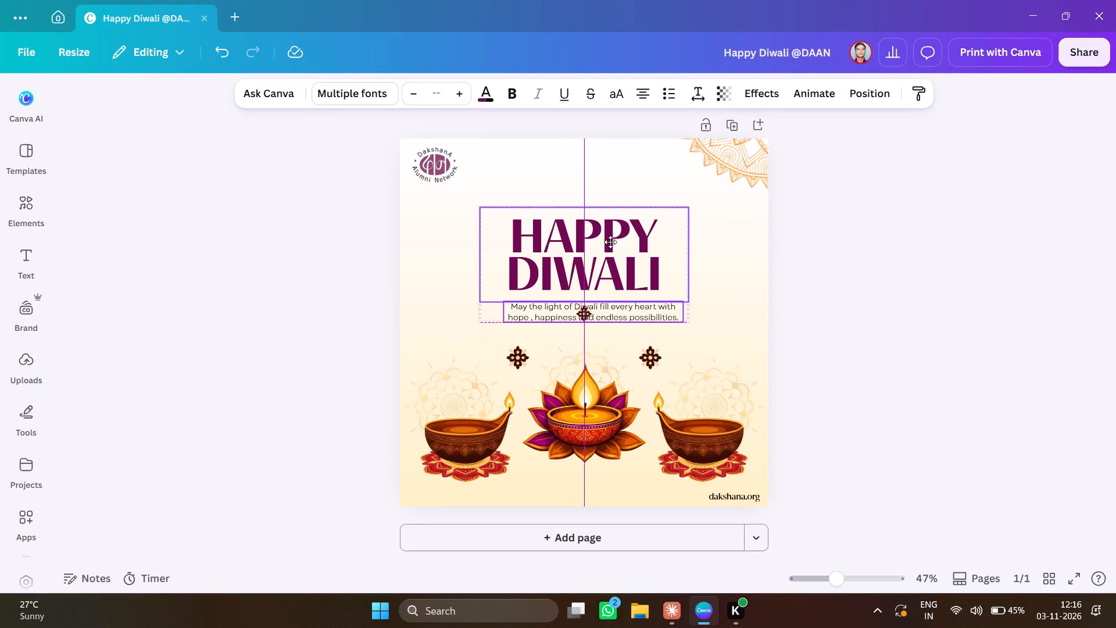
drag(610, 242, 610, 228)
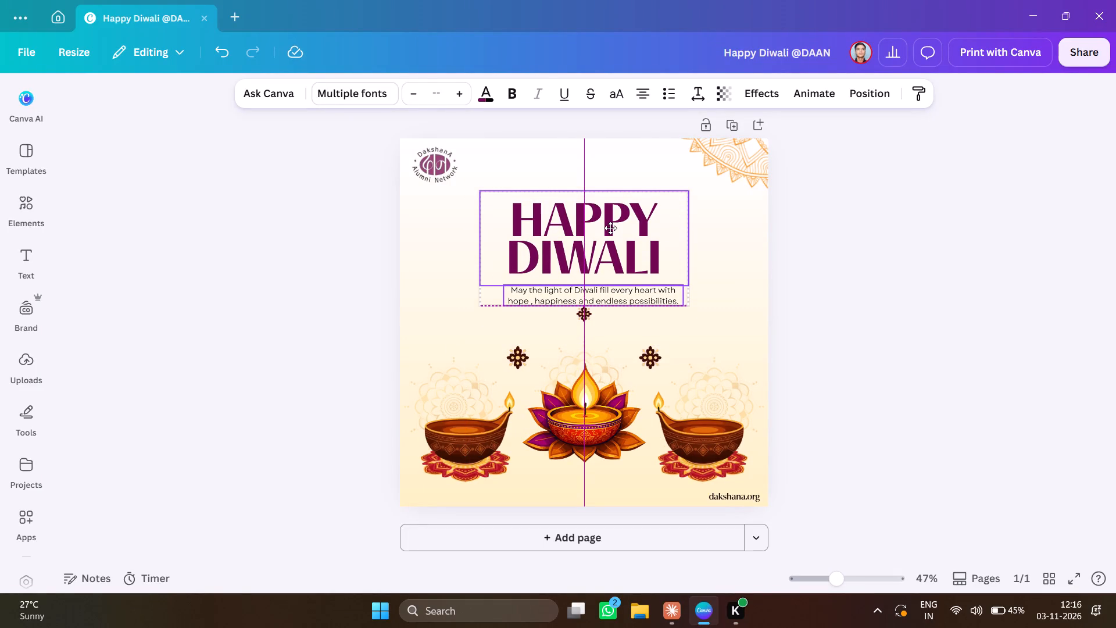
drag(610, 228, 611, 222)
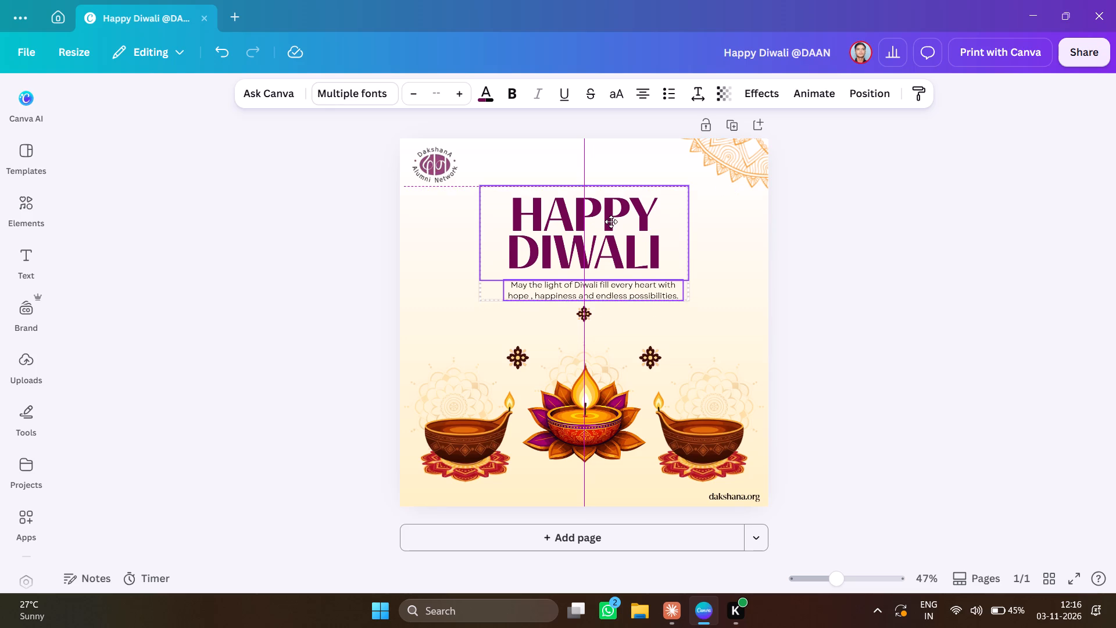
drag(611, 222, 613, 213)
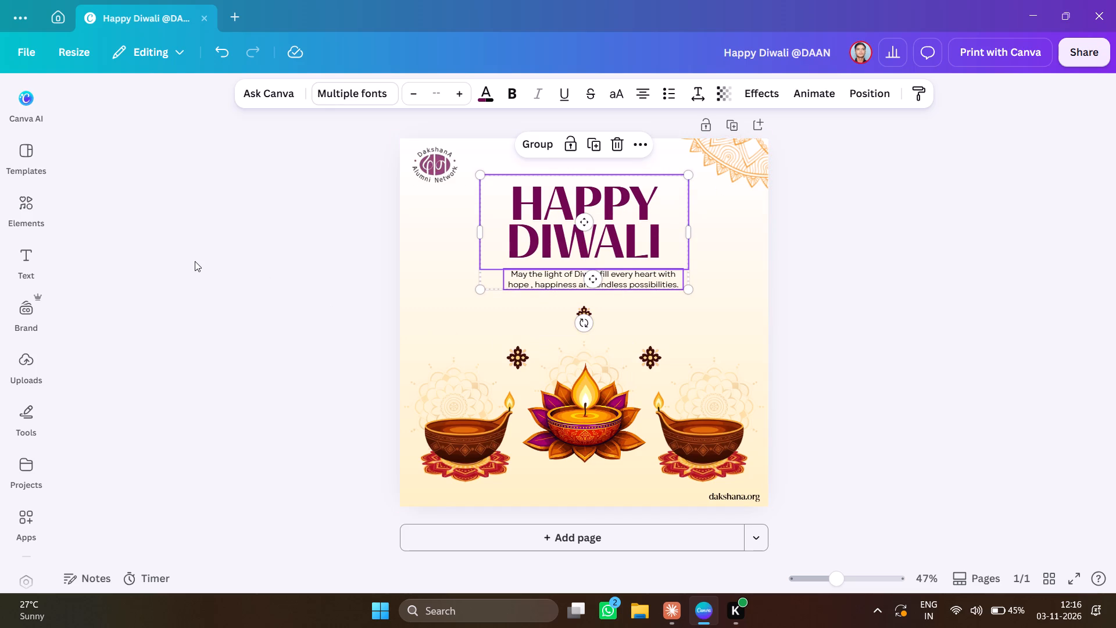
Delete the small ornament centred between the greeting text and the middle diya.
click(579, 308)
click(639, 274)
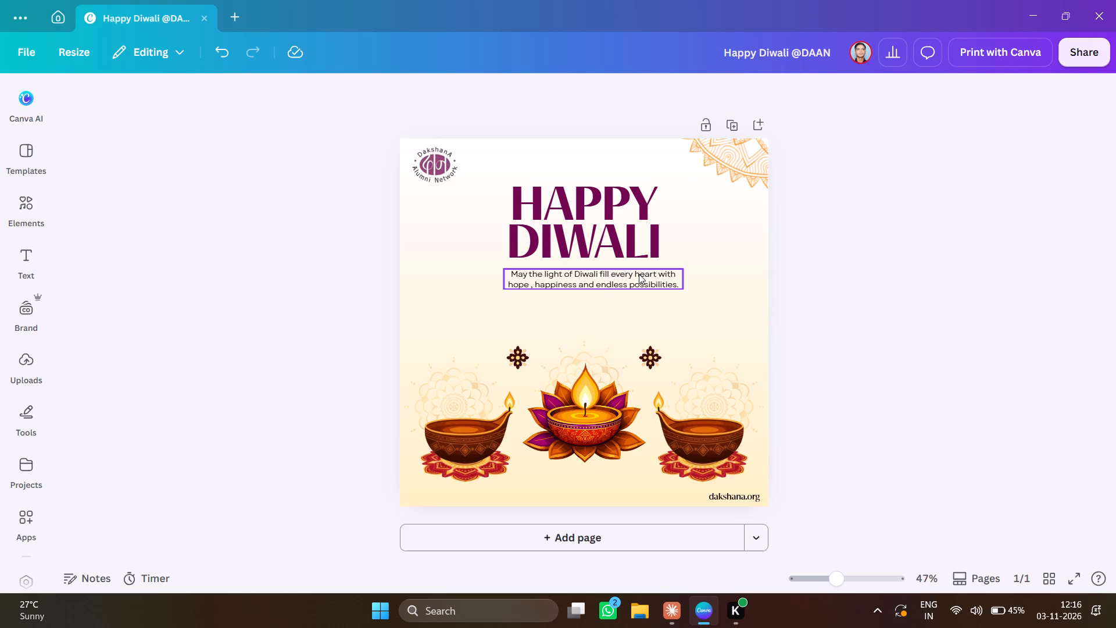
click(282, 366)
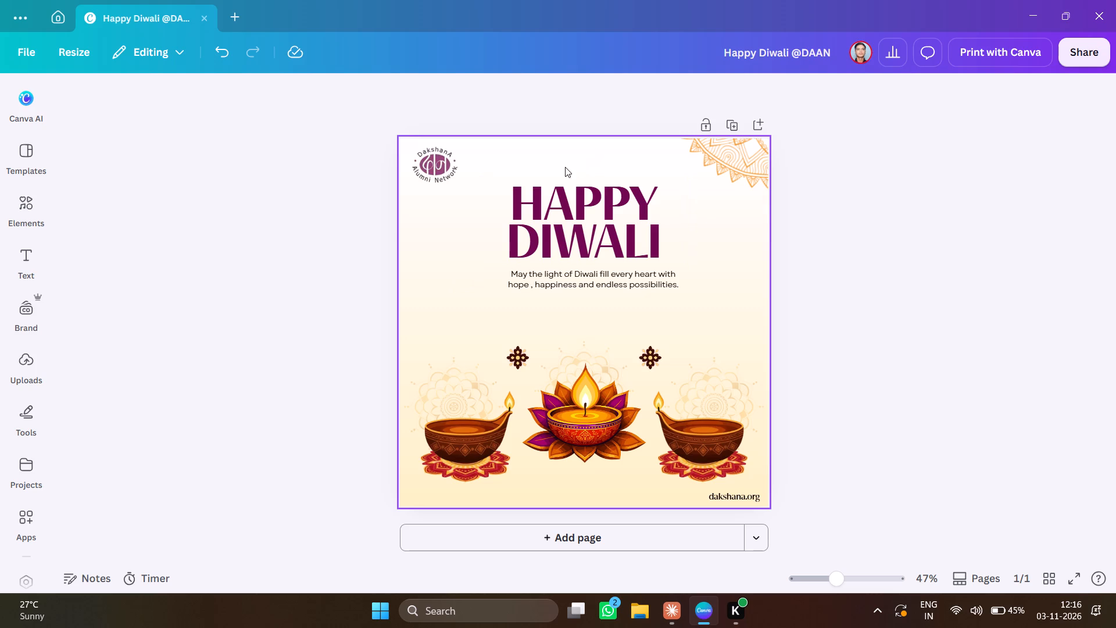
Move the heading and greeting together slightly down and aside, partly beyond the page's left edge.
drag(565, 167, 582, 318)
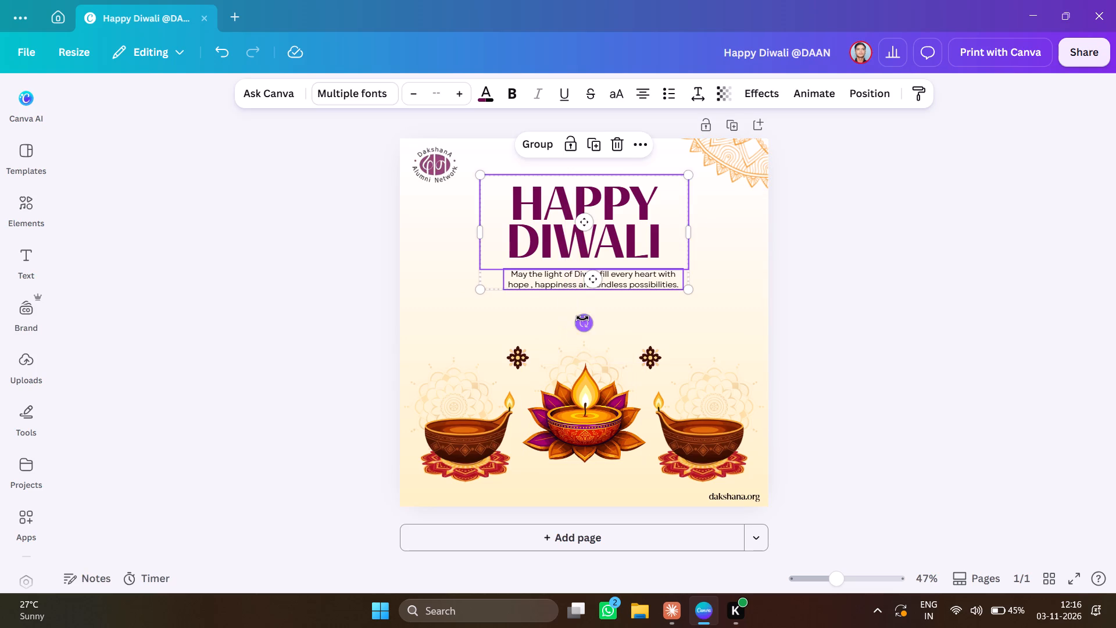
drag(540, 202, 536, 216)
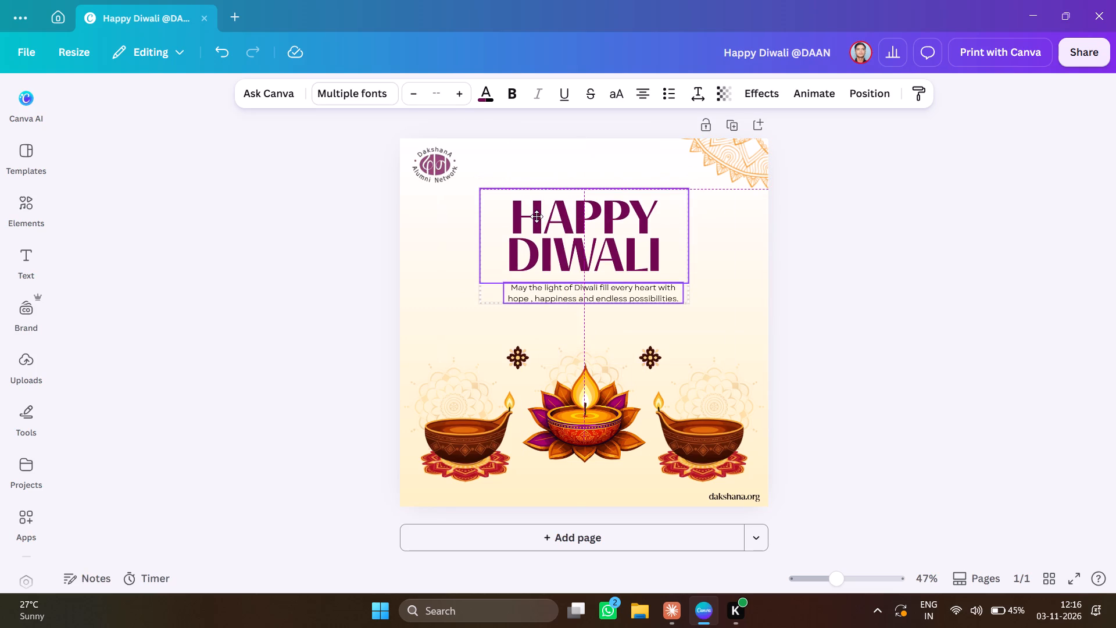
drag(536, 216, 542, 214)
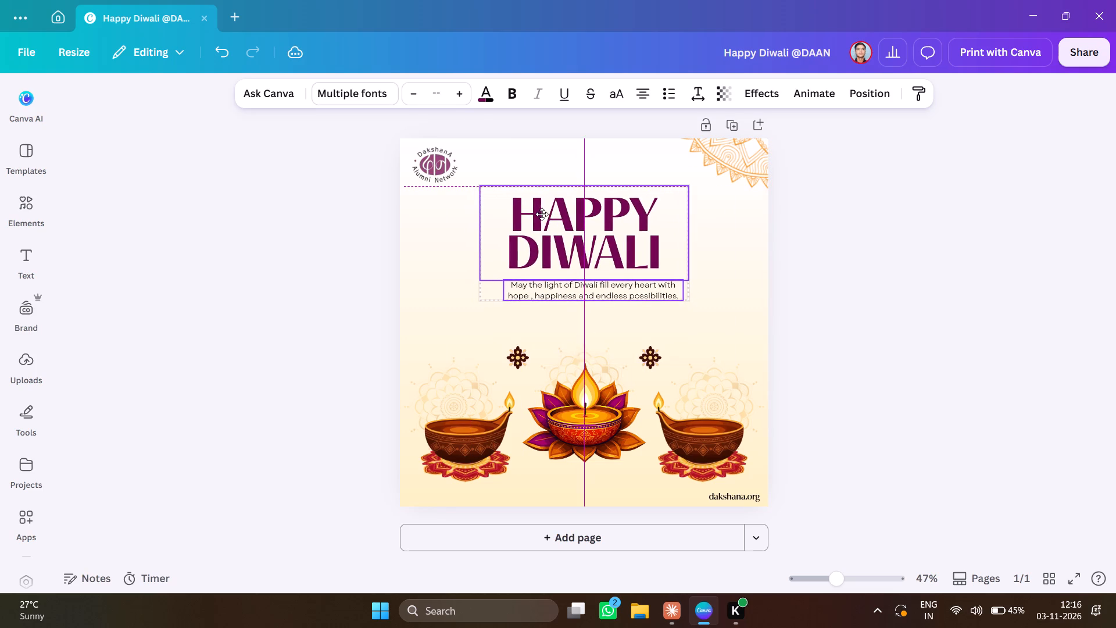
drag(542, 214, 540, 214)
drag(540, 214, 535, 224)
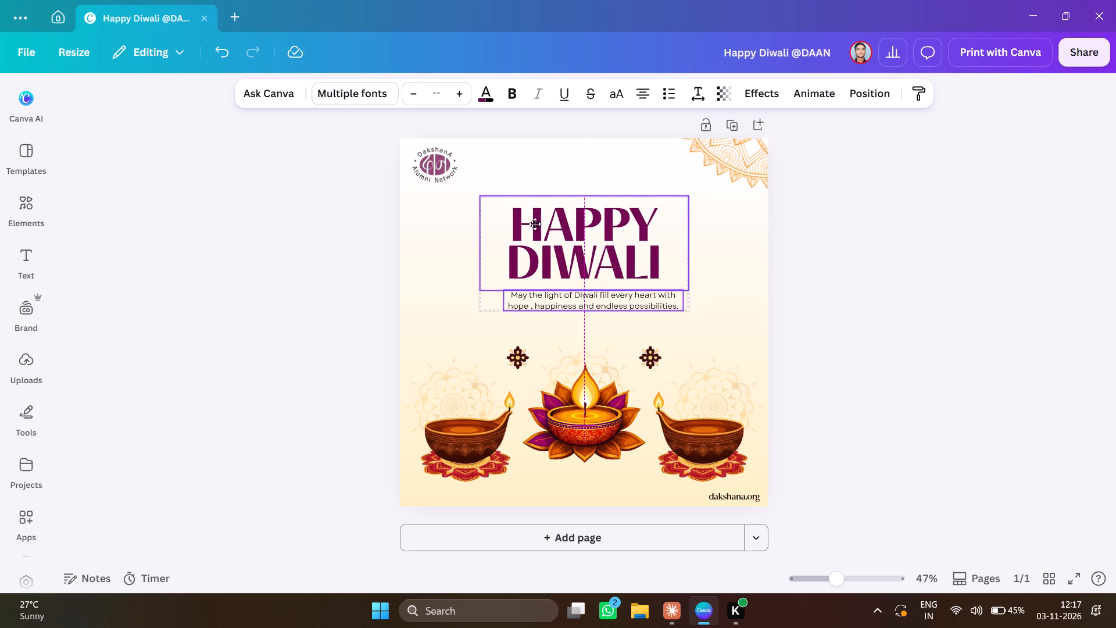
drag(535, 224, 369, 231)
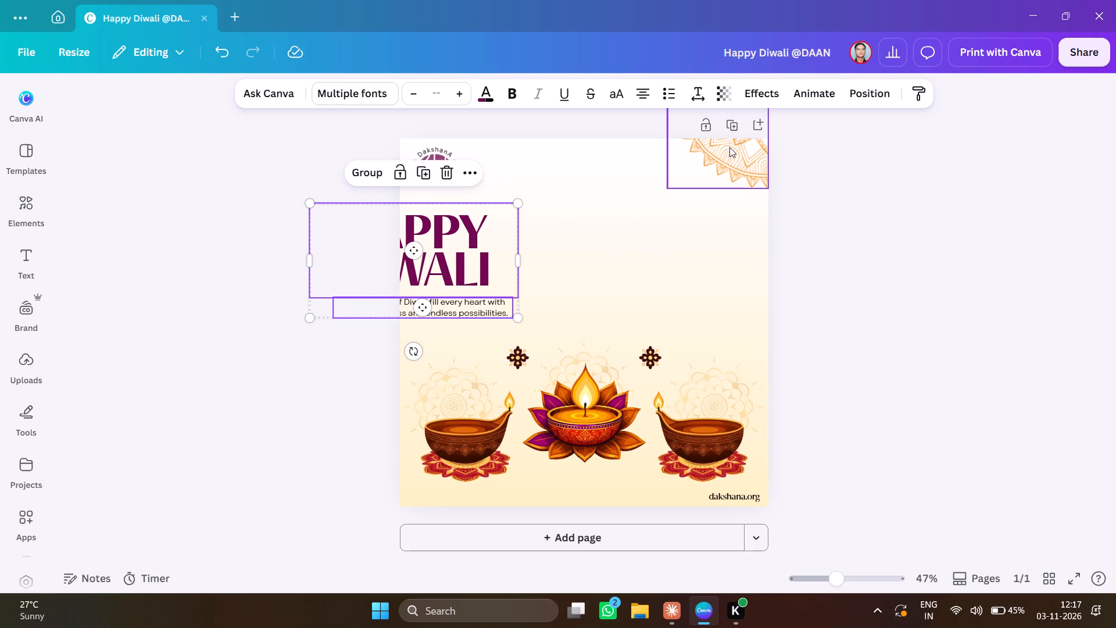
Move the orange mandala down so its whole frame sits flush inside the page's upper right corner.
drag(736, 154, 718, 199)
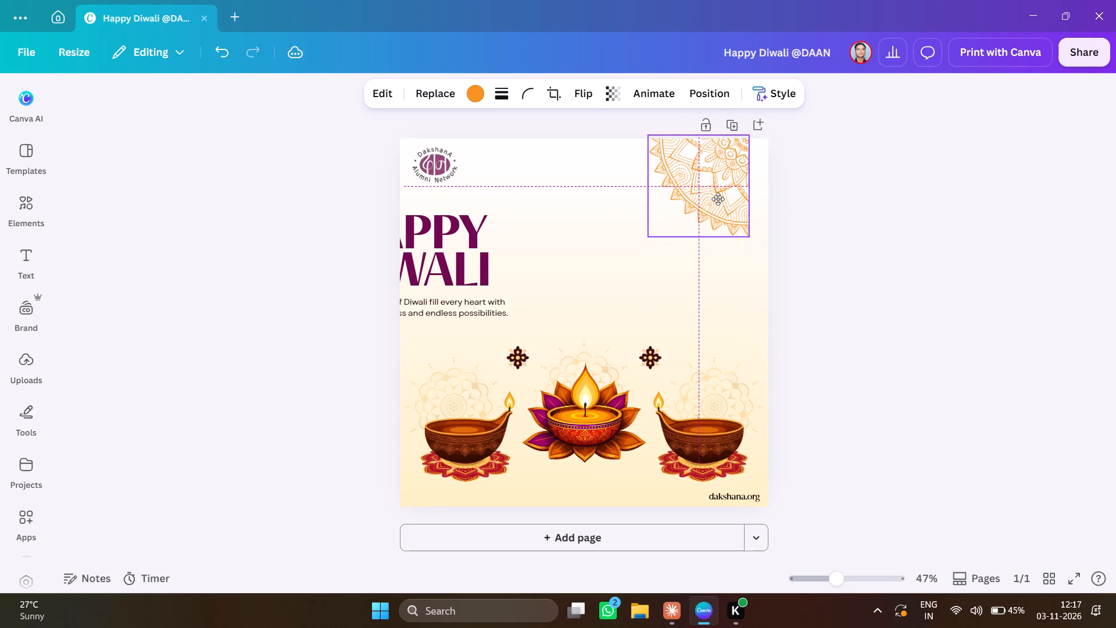
drag(718, 199, 736, 205)
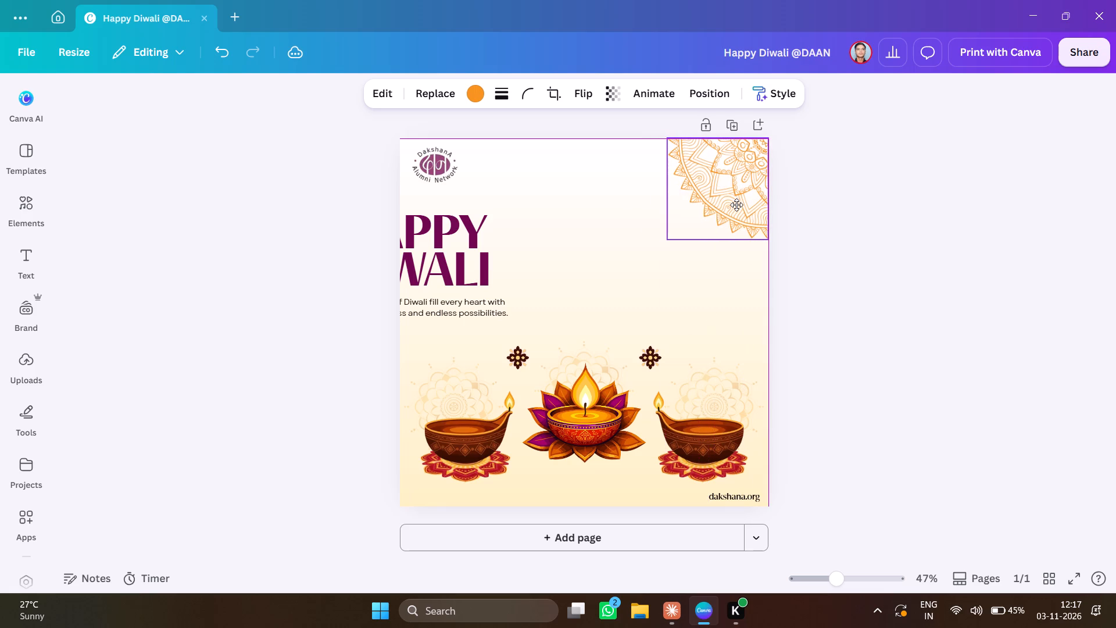
drag(736, 205, 737, 204)
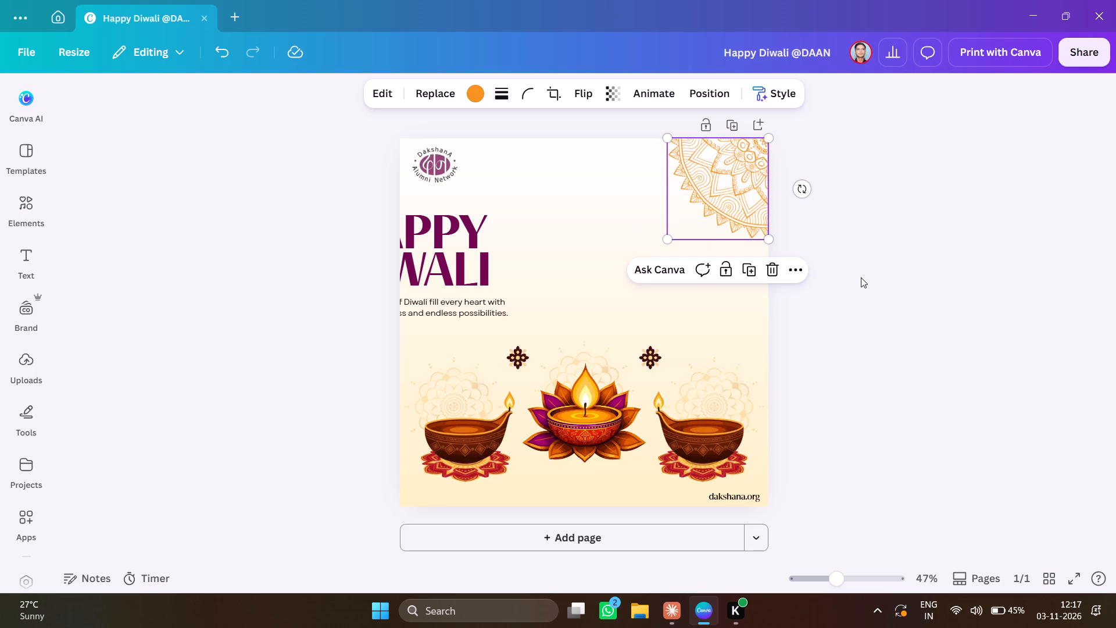
click(861, 277)
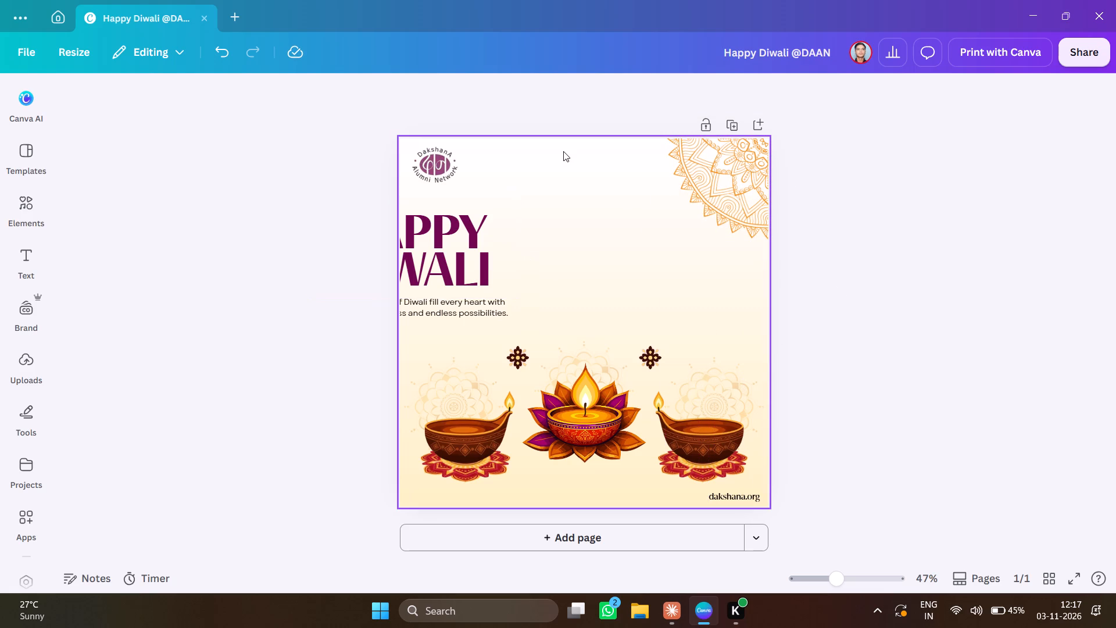
Move the heading and greeting back onto the page, slightly left of centre, with their left edge aligned to the logo frame's right edge.
drag(464, 190, 476, 337)
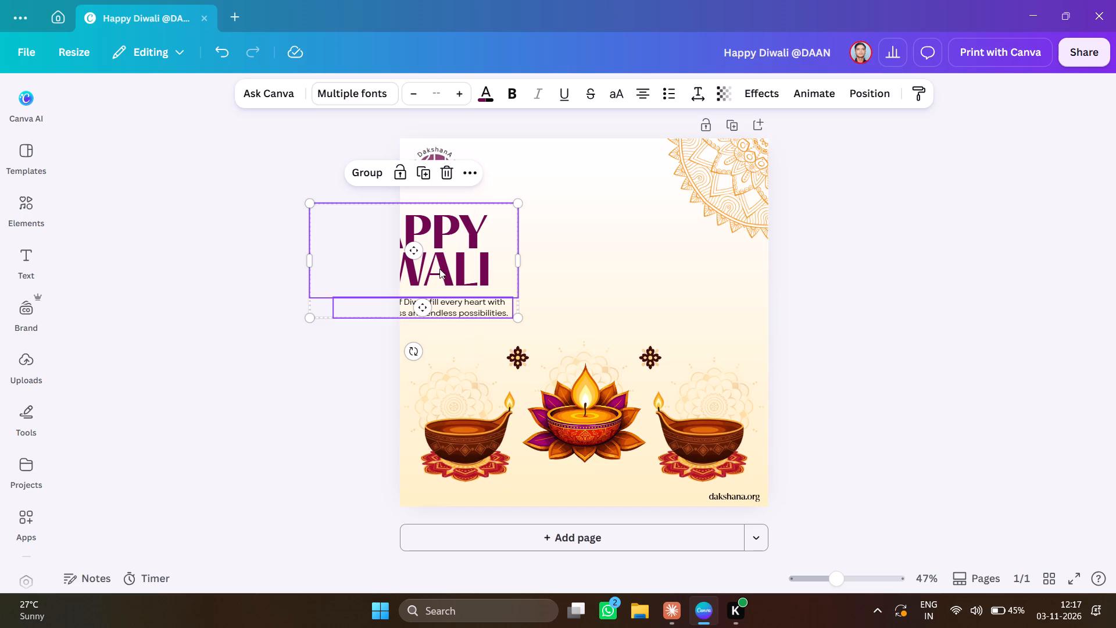
drag(443, 263, 595, 241)
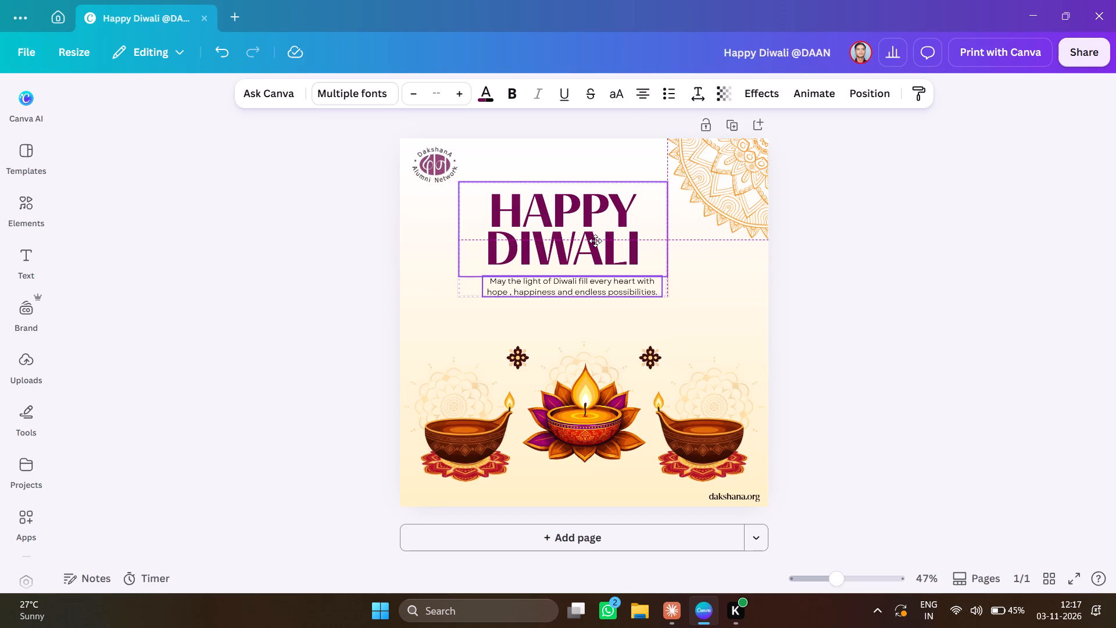
drag(595, 241, 614, 238)
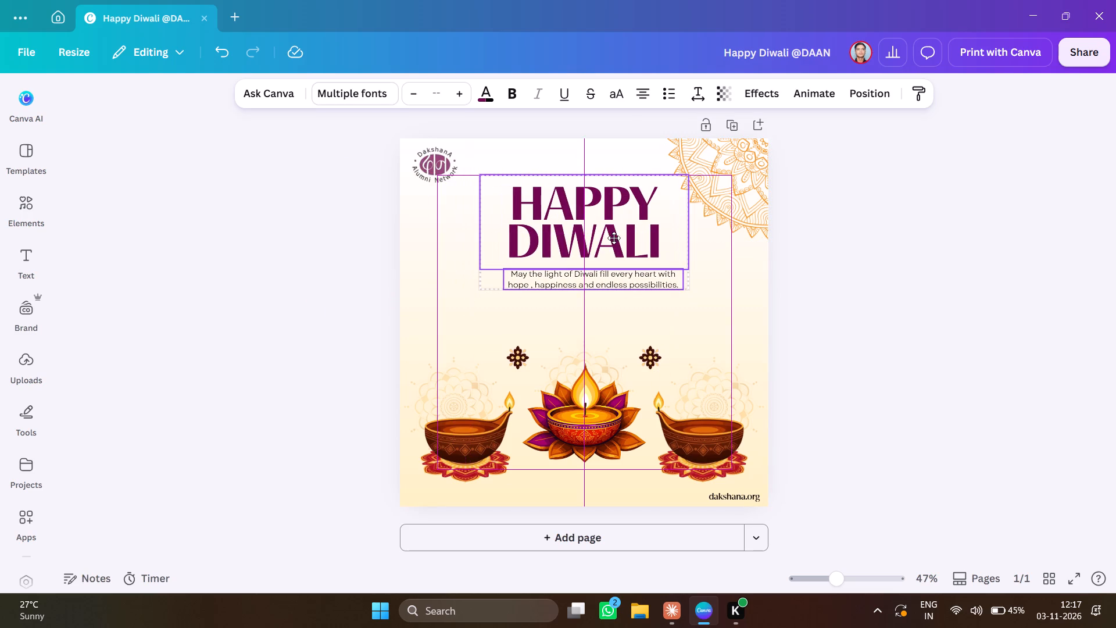
drag(614, 238, 610, 235)
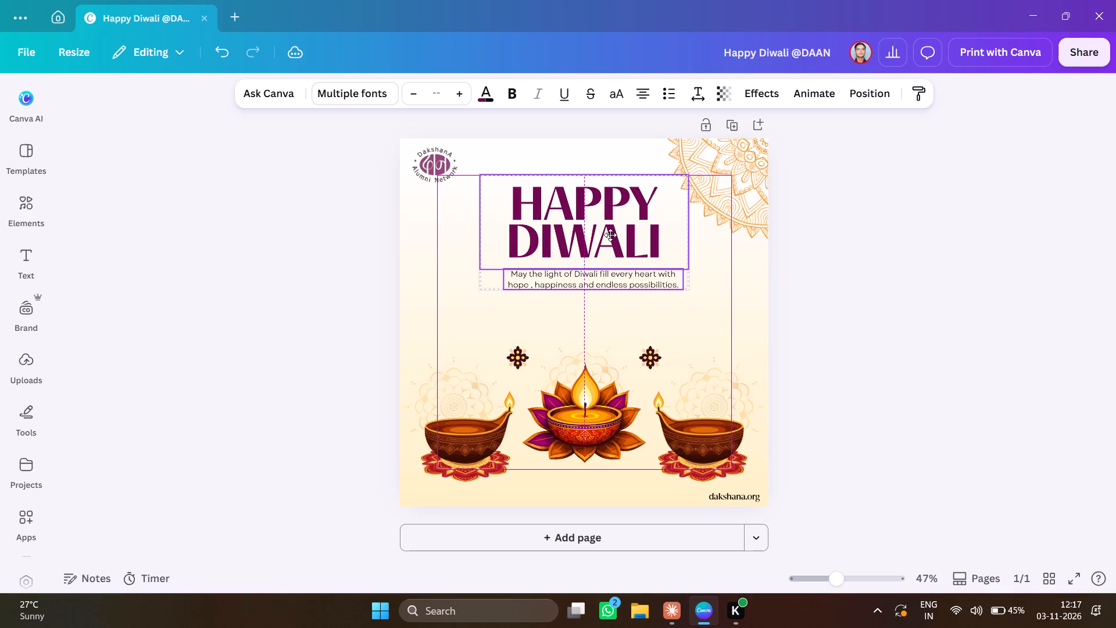
drag(610, 235, 602, 235)
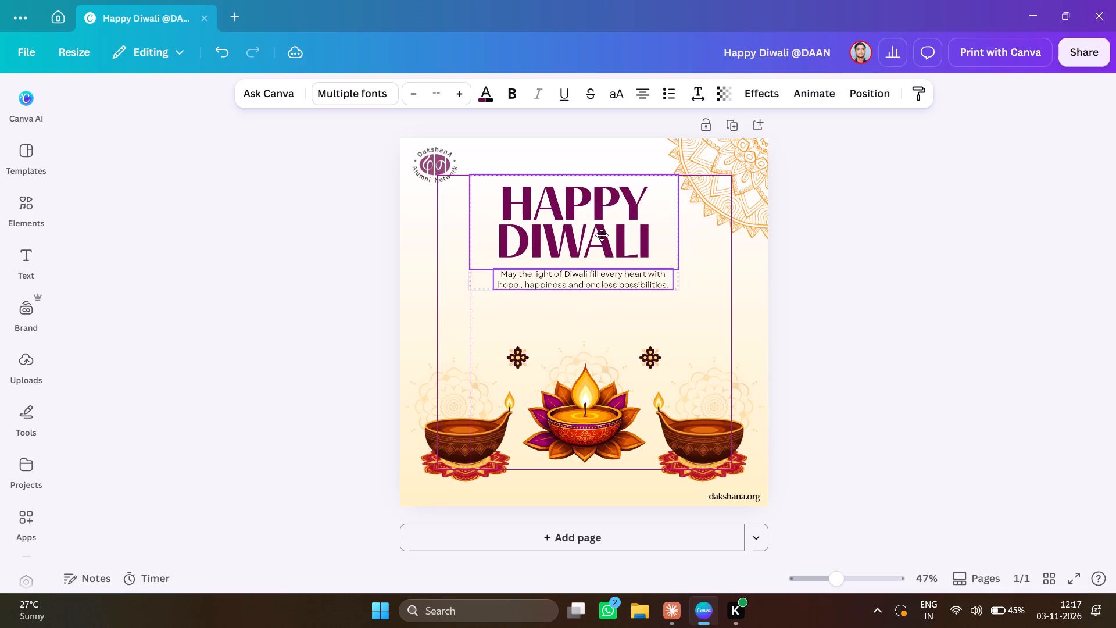
drag(602, 235, 601, 235)
drag(601, 235, 599, 236)
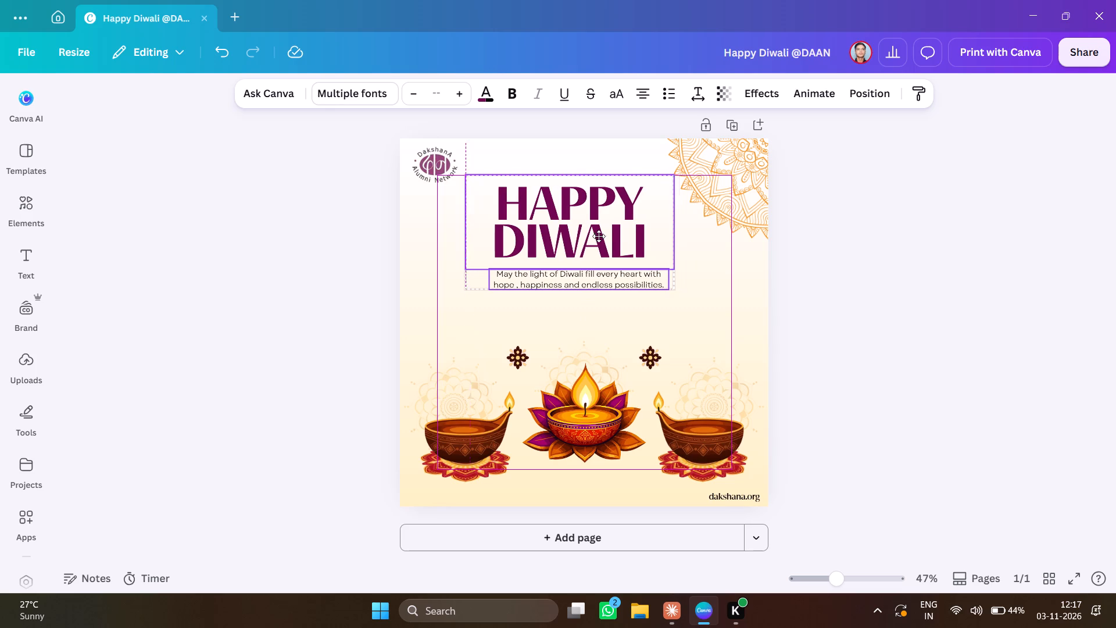
drag(599, 236, 599, 238)
drag(599, 238, 600, 238)
drag(600, 238, 599, 241)
drag(599, 241, 609, 241)
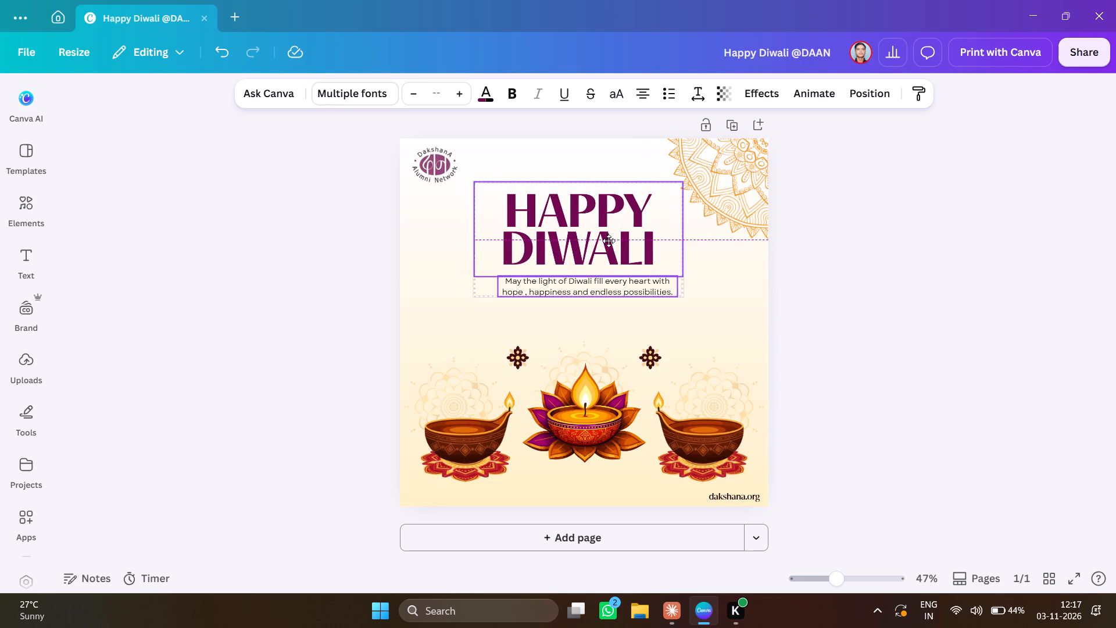
drag(609, 241, 599, 232)
click(300, 283)
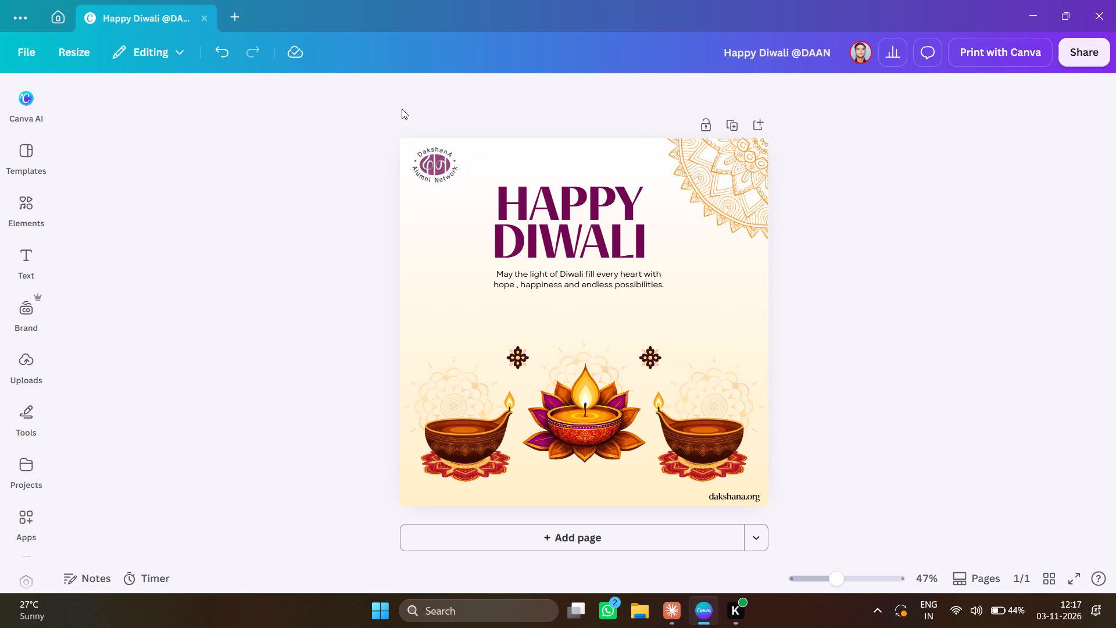
Nudge the Dakshana Alumni Network logo very slightly to the right.
click(436, 173)
key(Right)
key(Right)
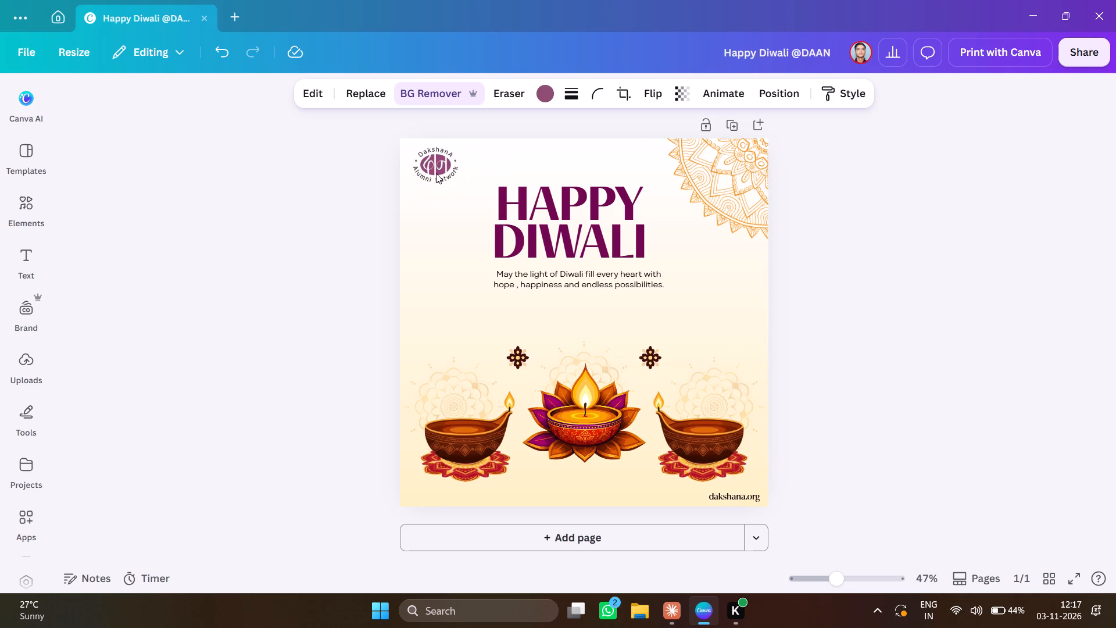
key(Right)
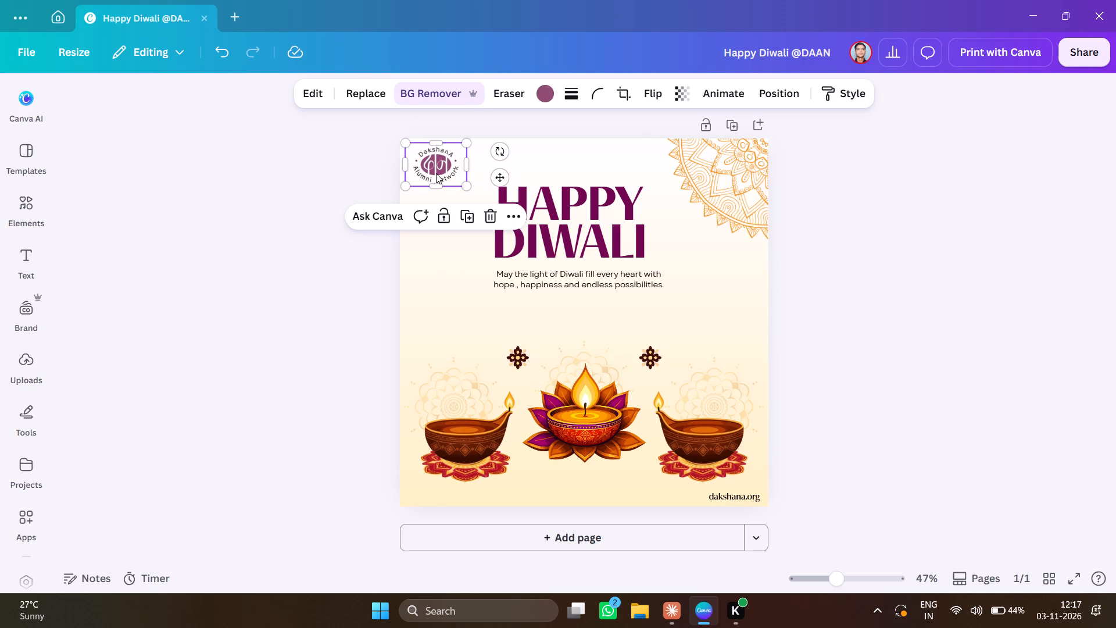
key(Right)
key(Left)
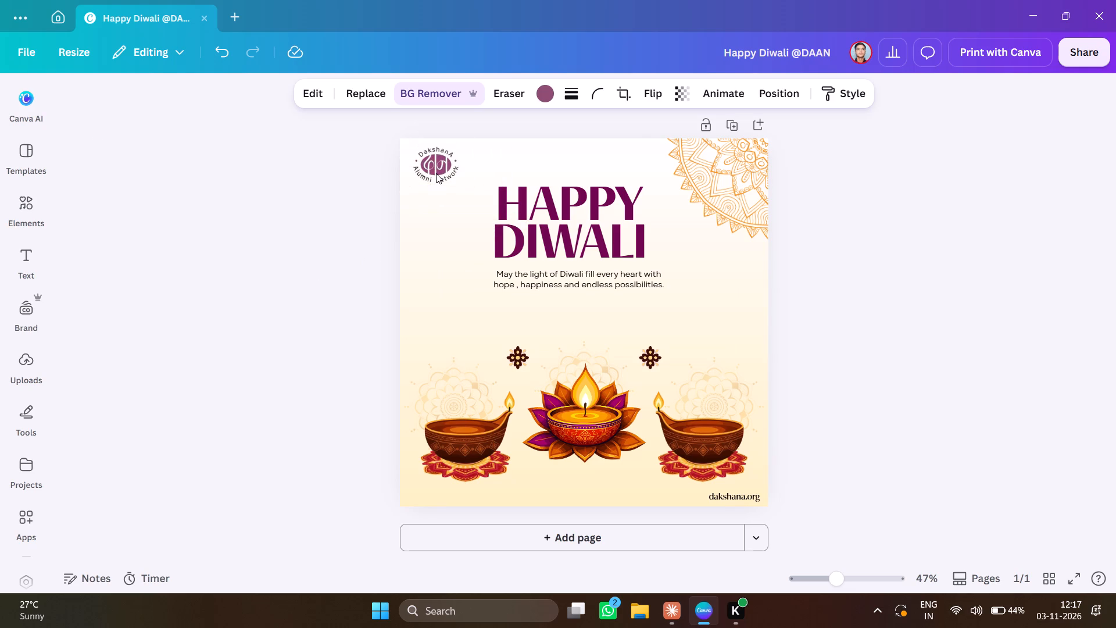
click(262, 187)
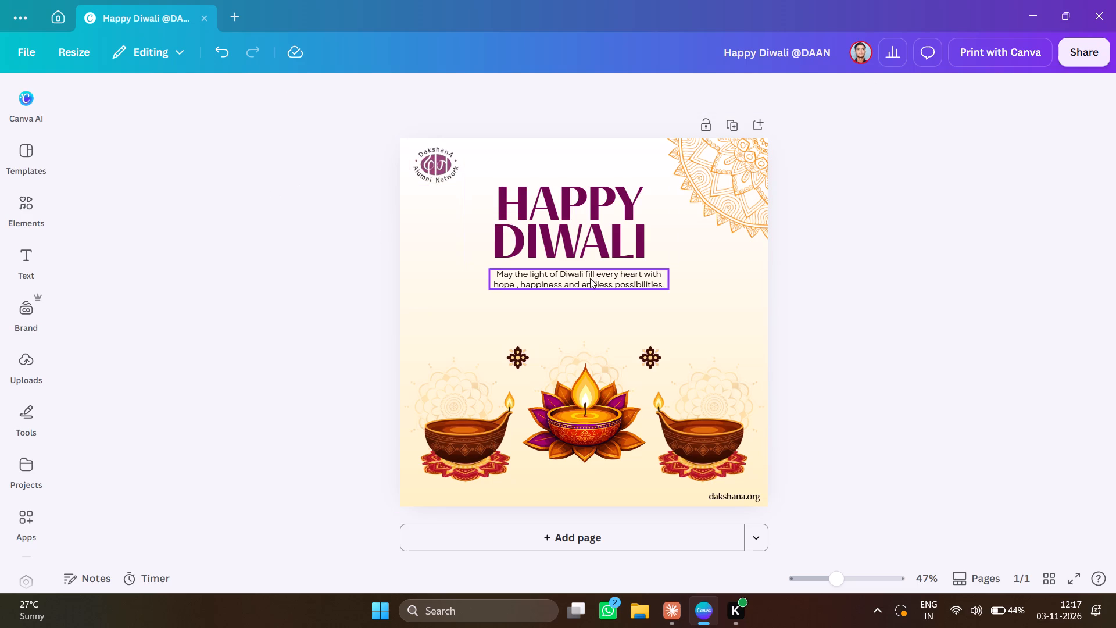
Set the greeting text's font size to 21.
click(587, 278)
click(426, 91)
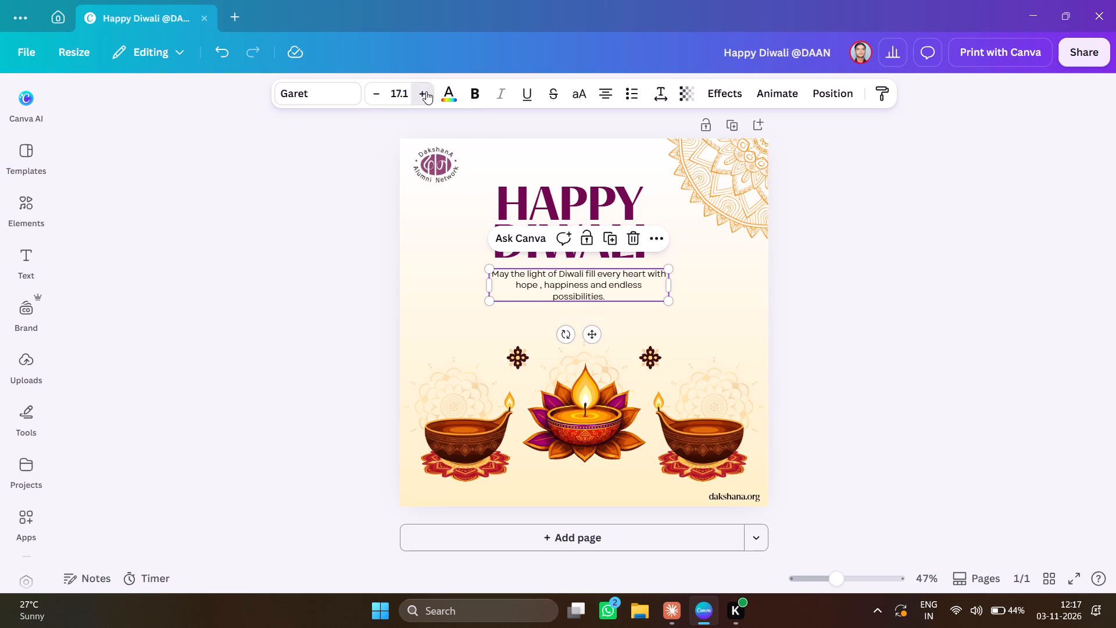
click(426, 91)
click(393, 89)
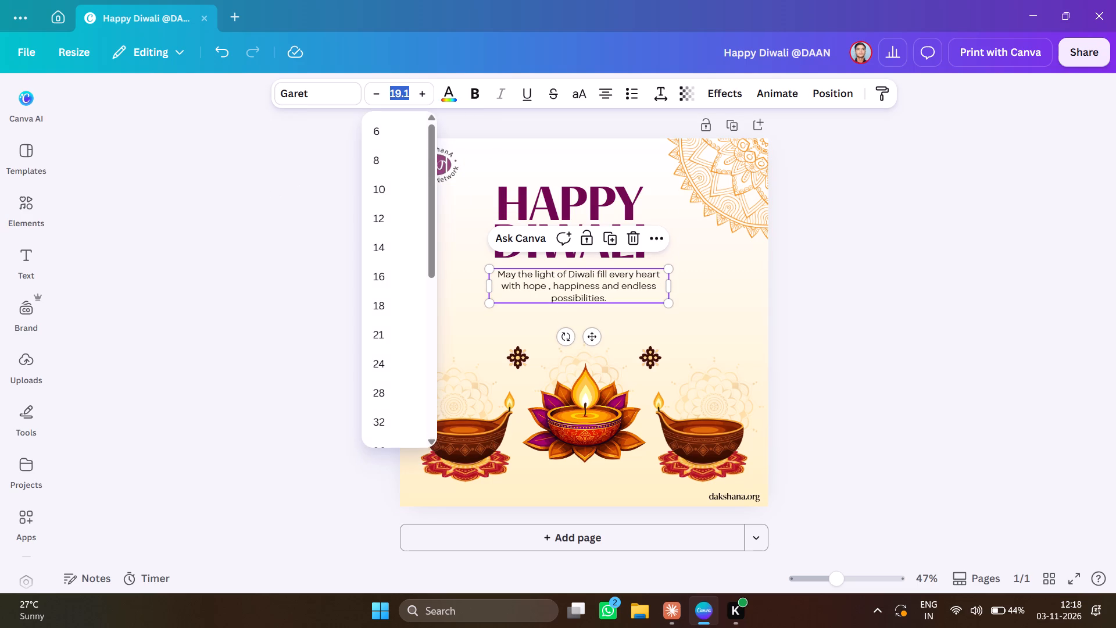
text(21)
click(393, 89)
click(276, 180)
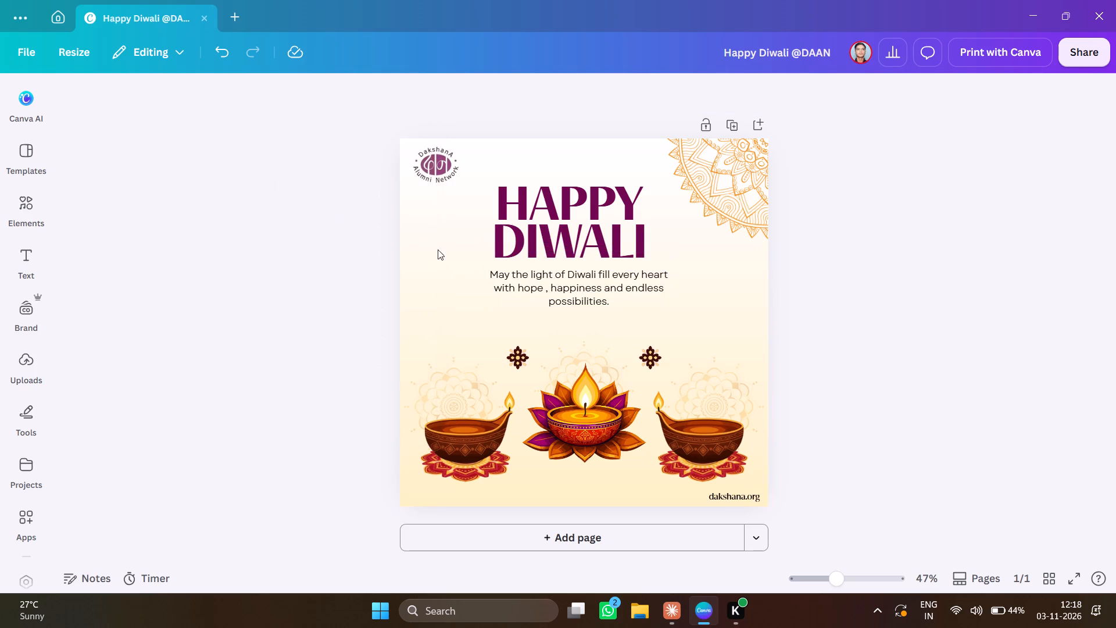
click(584, 280)
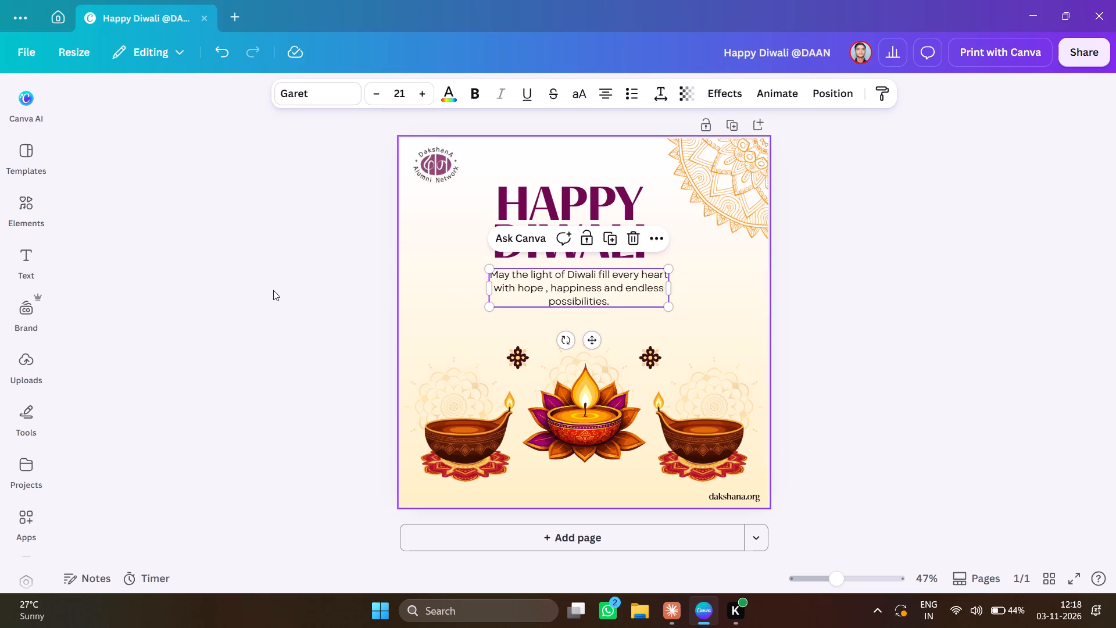
click(273, 290)
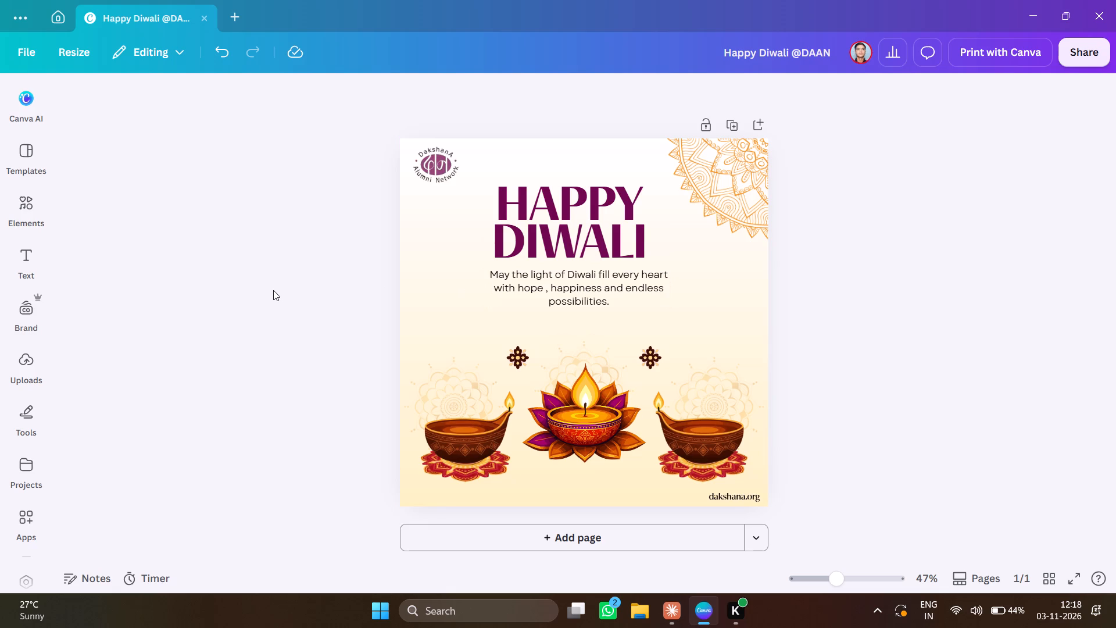
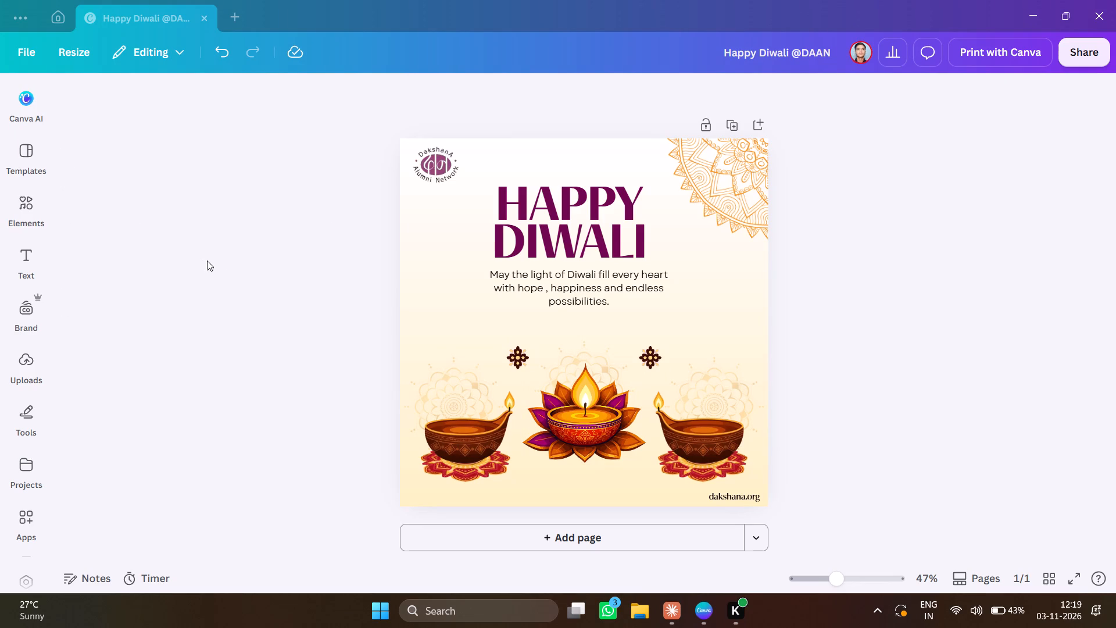
Delete the two small dark ornaments above and on either side of the central diya.
click(521, 363)
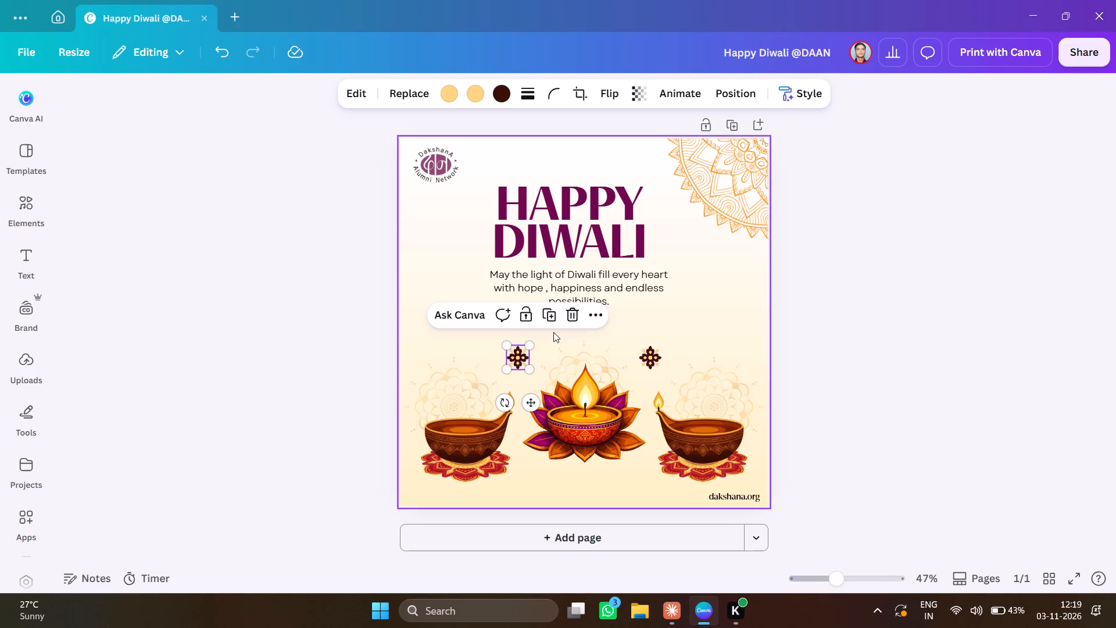
click(571, 323)
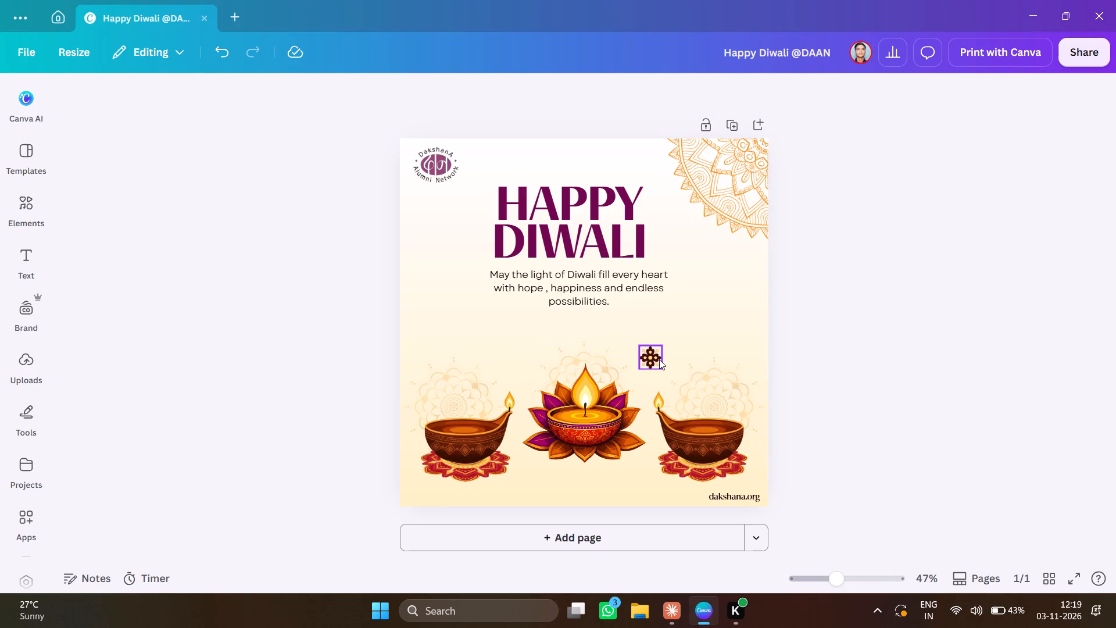
click(659, 359)
click(702, 319)
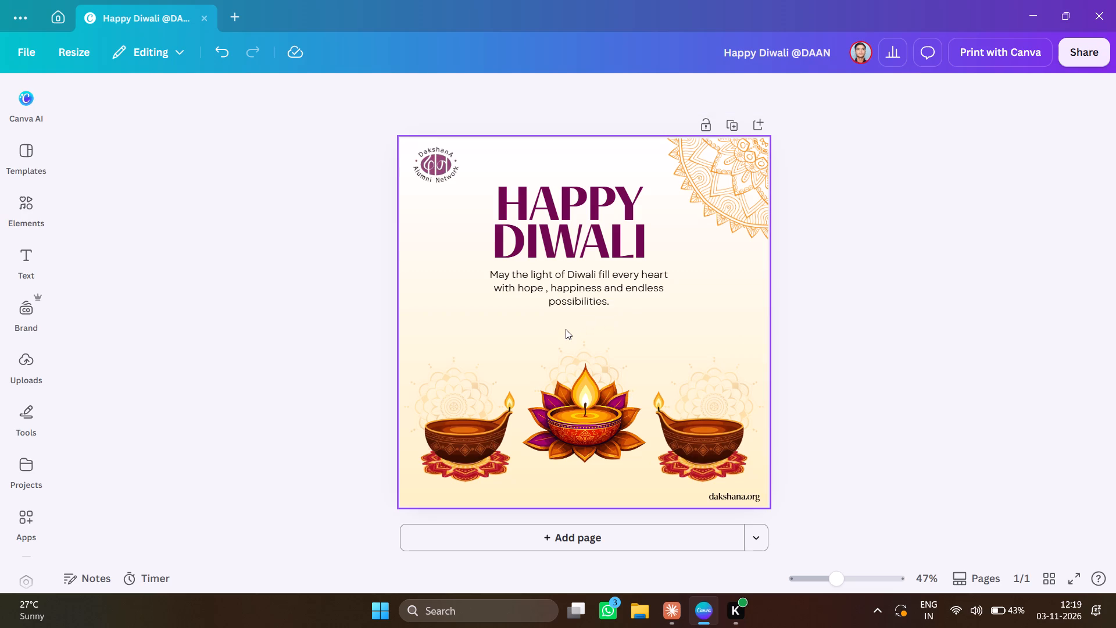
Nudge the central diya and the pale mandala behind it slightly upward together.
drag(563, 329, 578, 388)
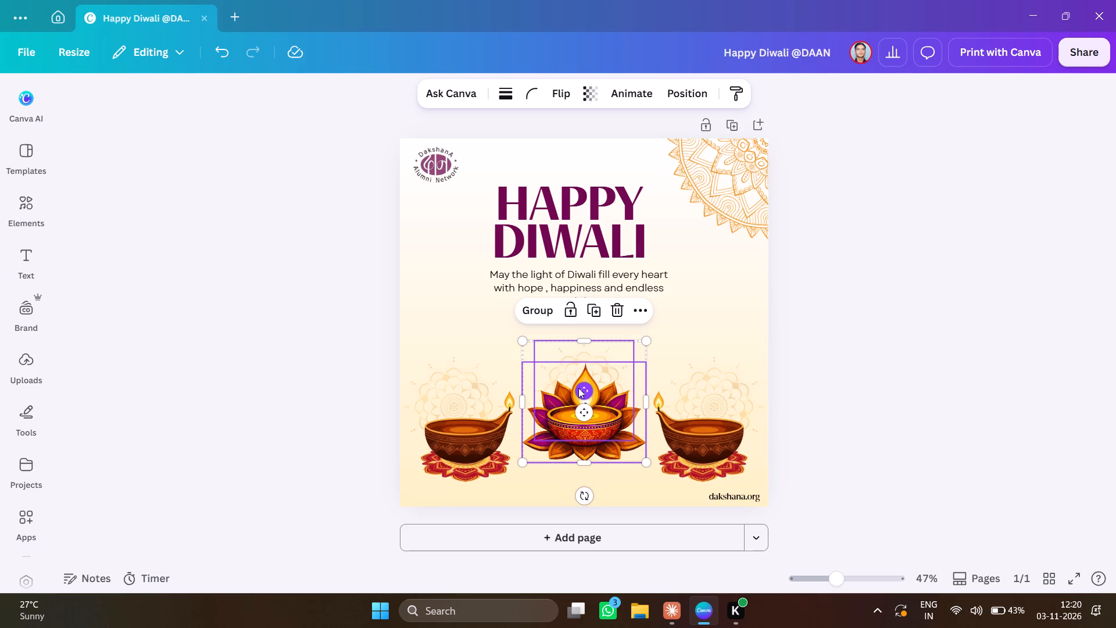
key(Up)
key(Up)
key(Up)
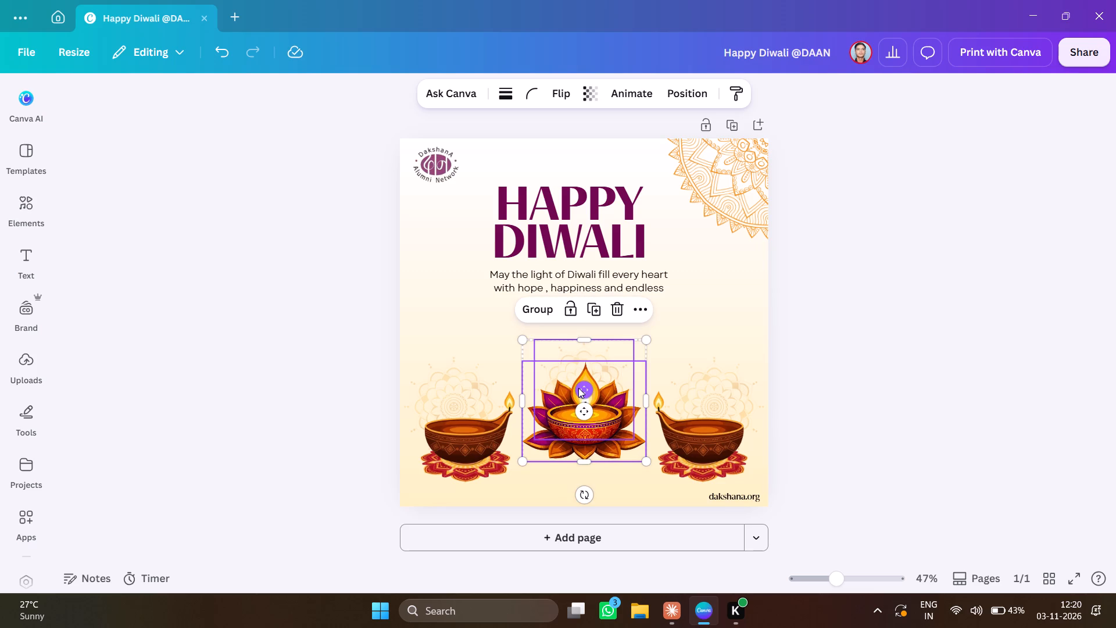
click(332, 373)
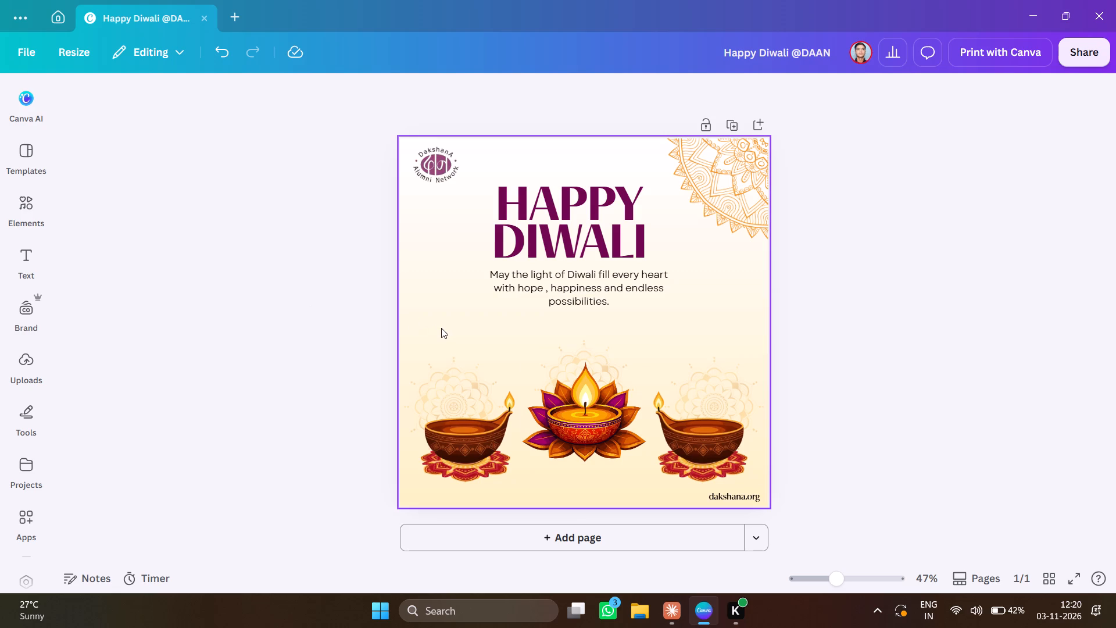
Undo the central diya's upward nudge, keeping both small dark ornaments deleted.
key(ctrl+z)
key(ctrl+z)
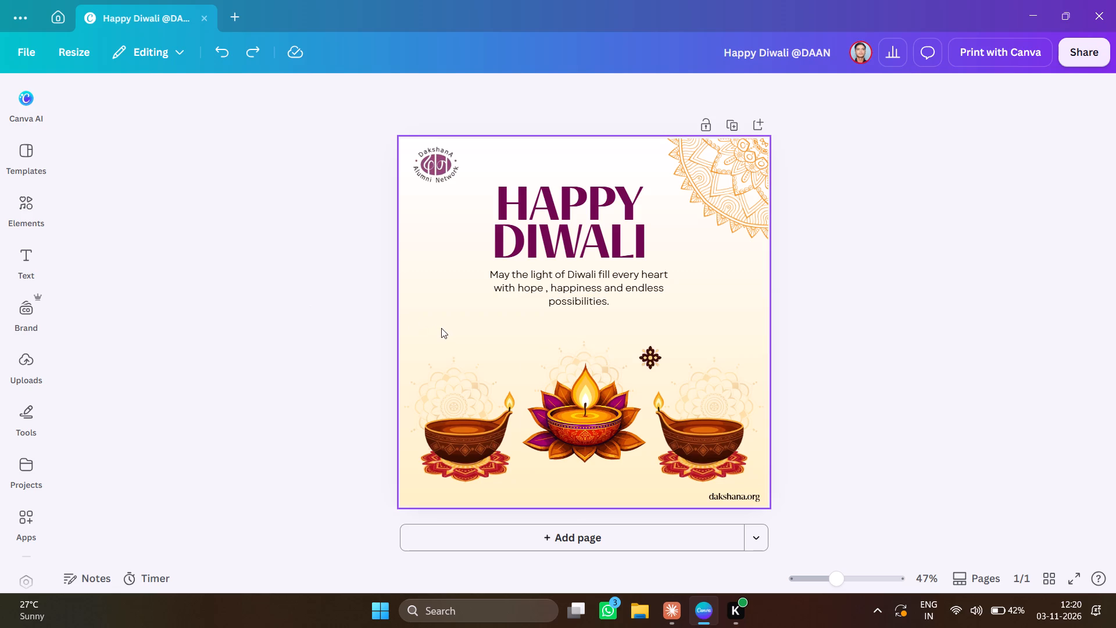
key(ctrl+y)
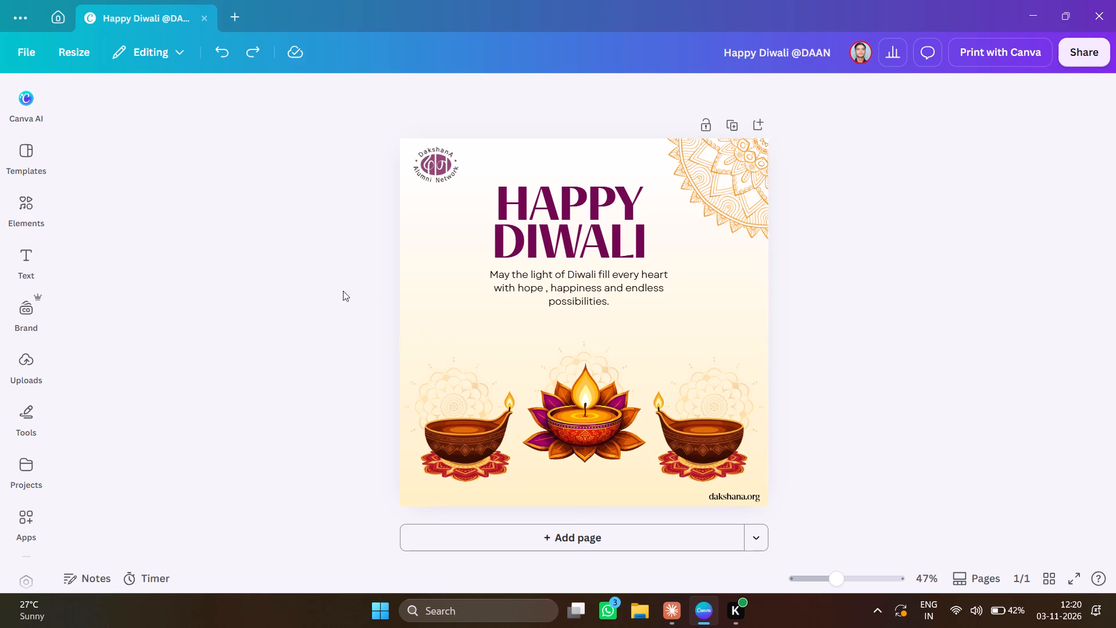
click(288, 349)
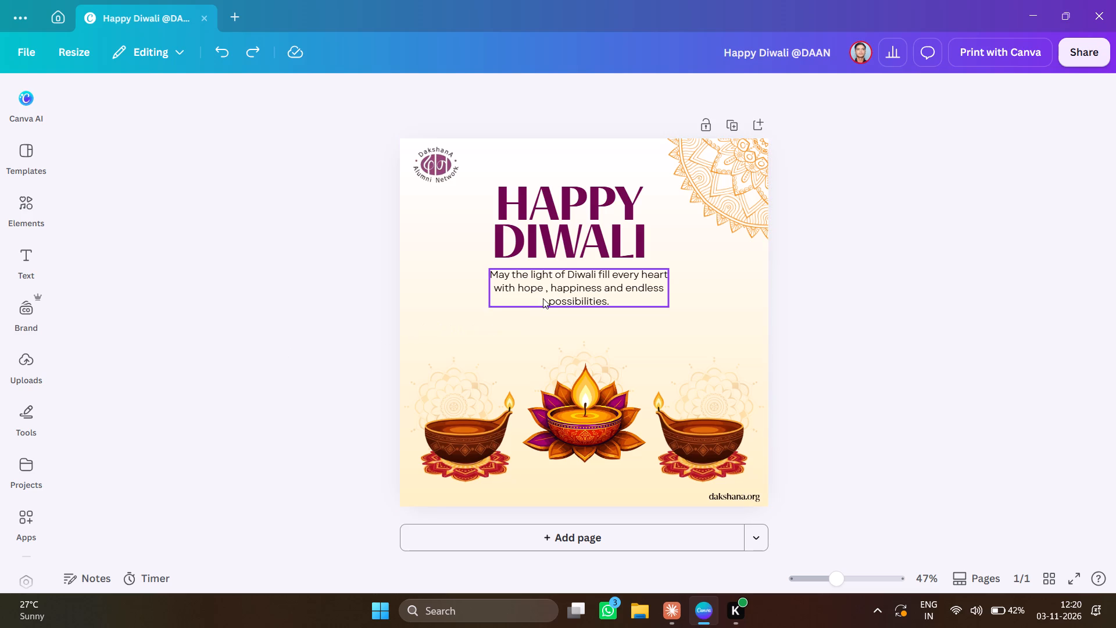
Duplicate the greeting text, place the copy just below the original, and replace its wording with "FESTIVAL OF LIGHTS".
click(543, 298)
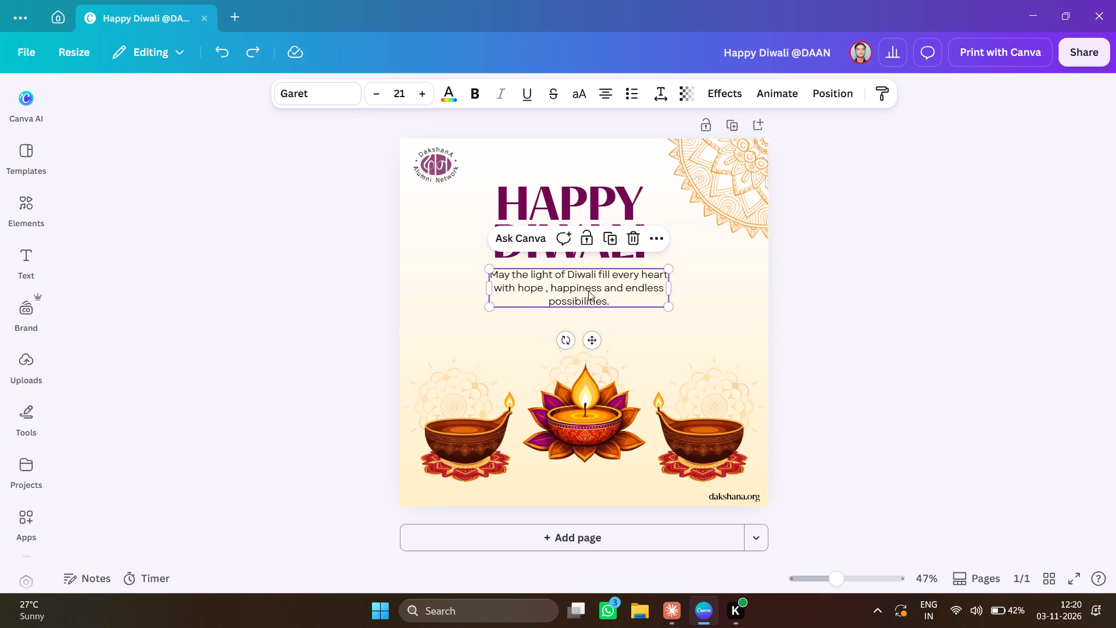
click(617, 240)
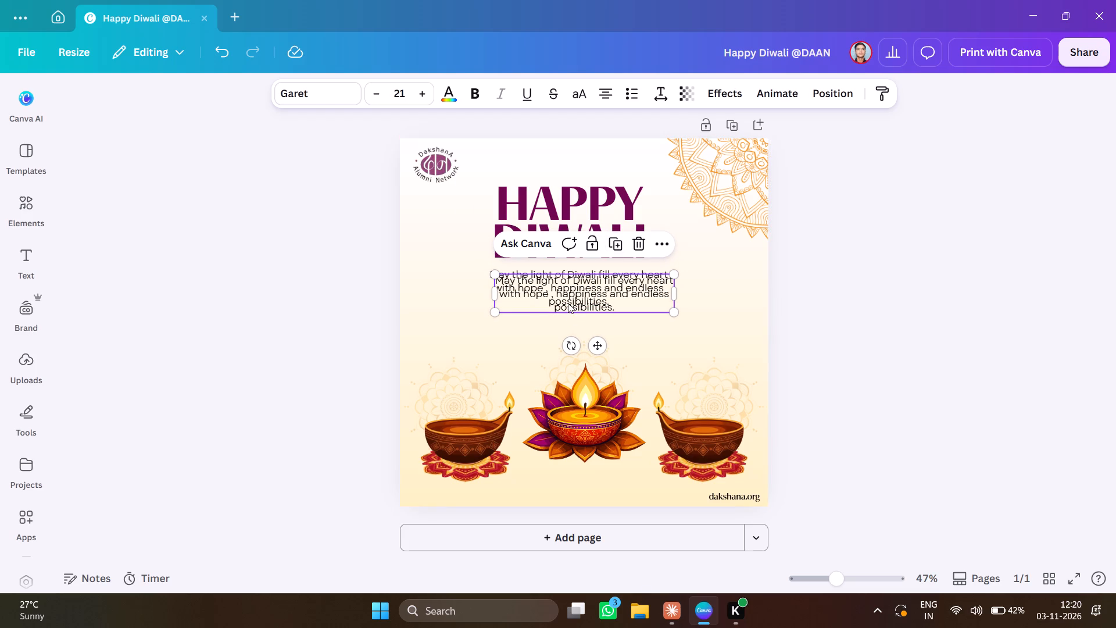
drag(566, 290, 641, 324)
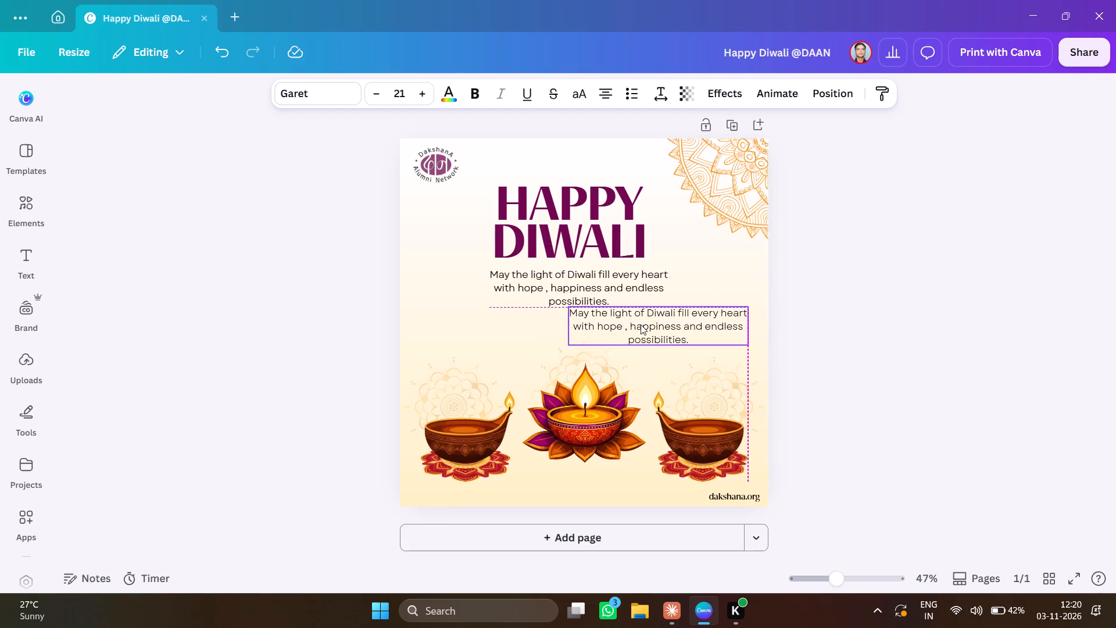
double_click(641, 324)
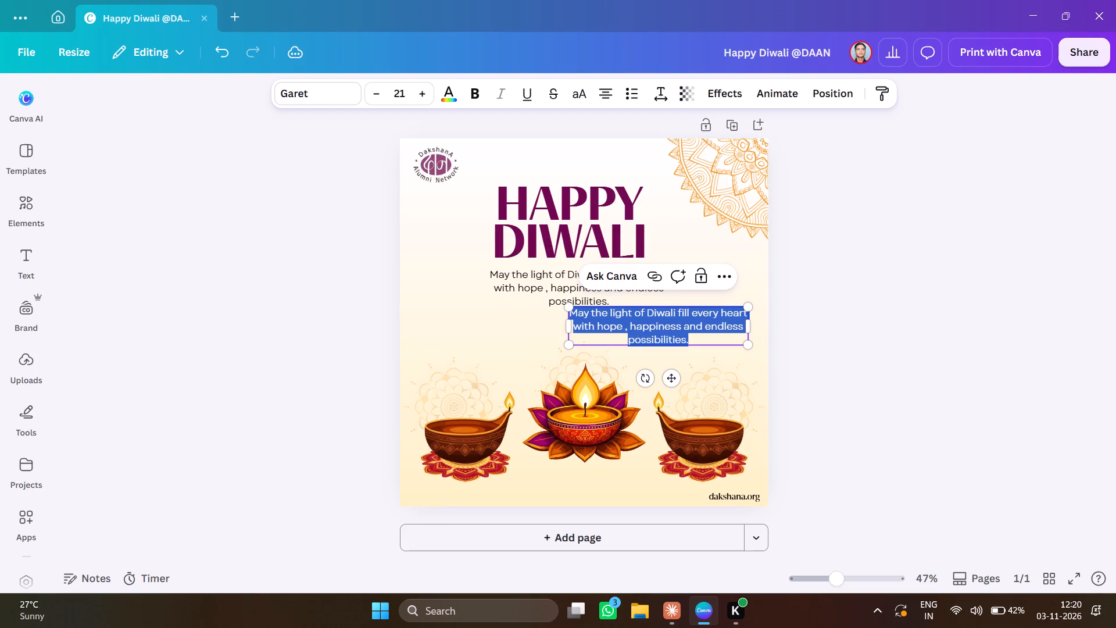
text(FESTIVAL)
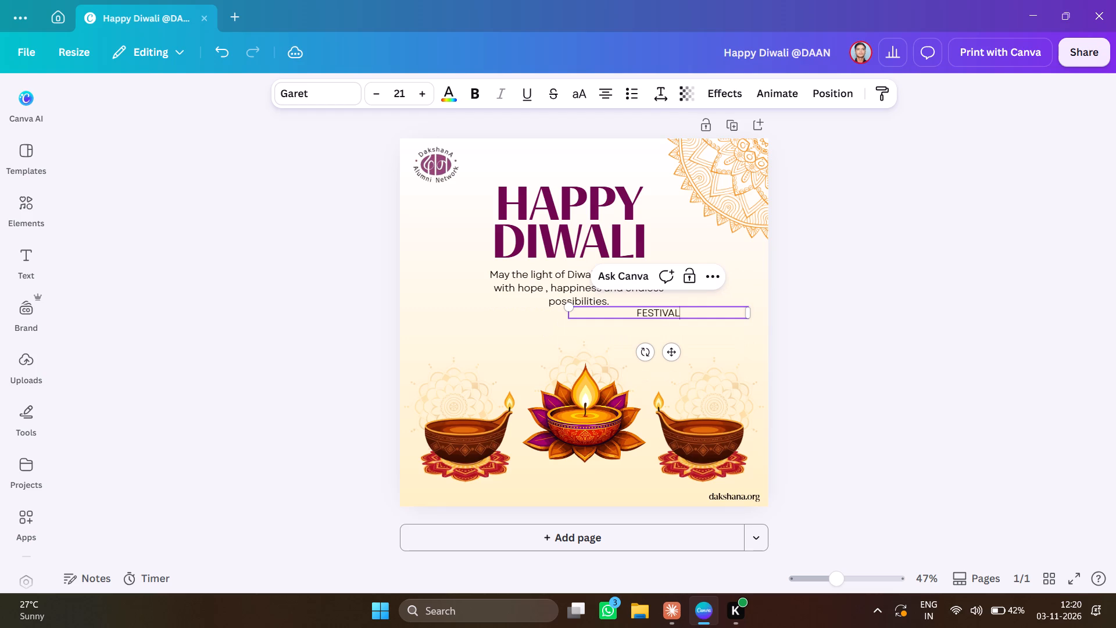
key(space)
text(OF)
key(space)
text(LIGHTS)
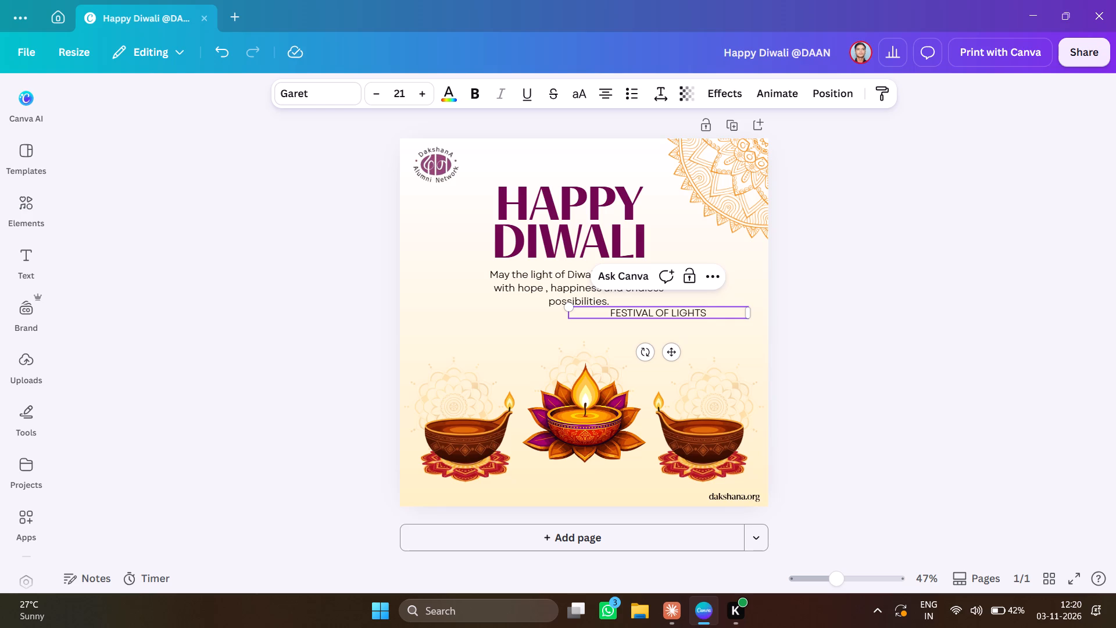
Make the whole "FESTIVAL OF LIGHTS" line bold.
click(479, 90)
double_click(636, 315)
triple_click(636, 315)
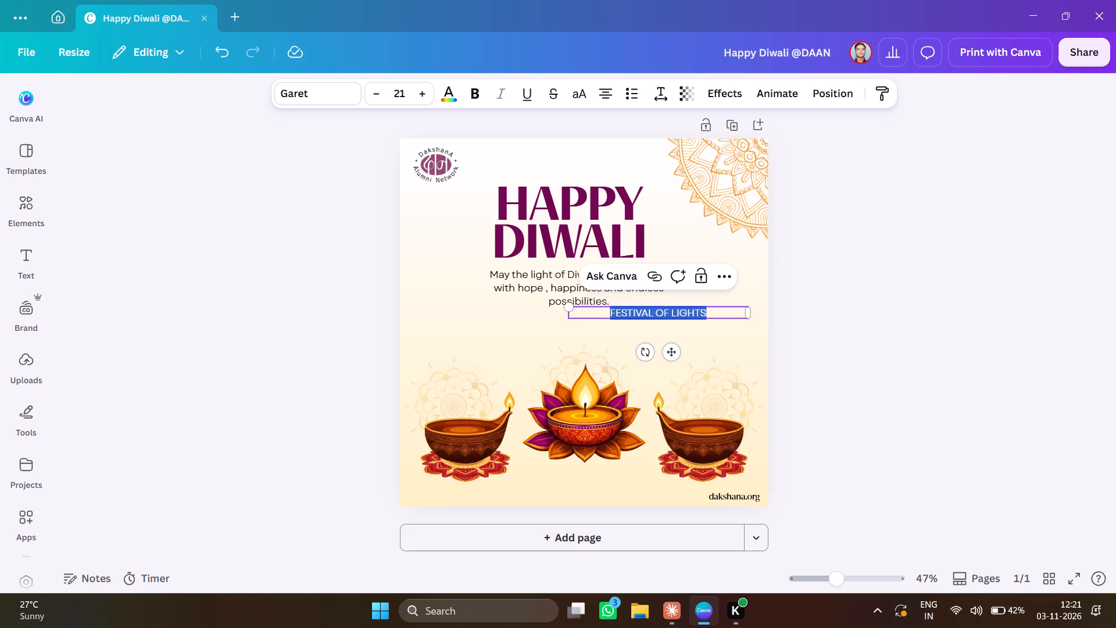
click(471, 94)
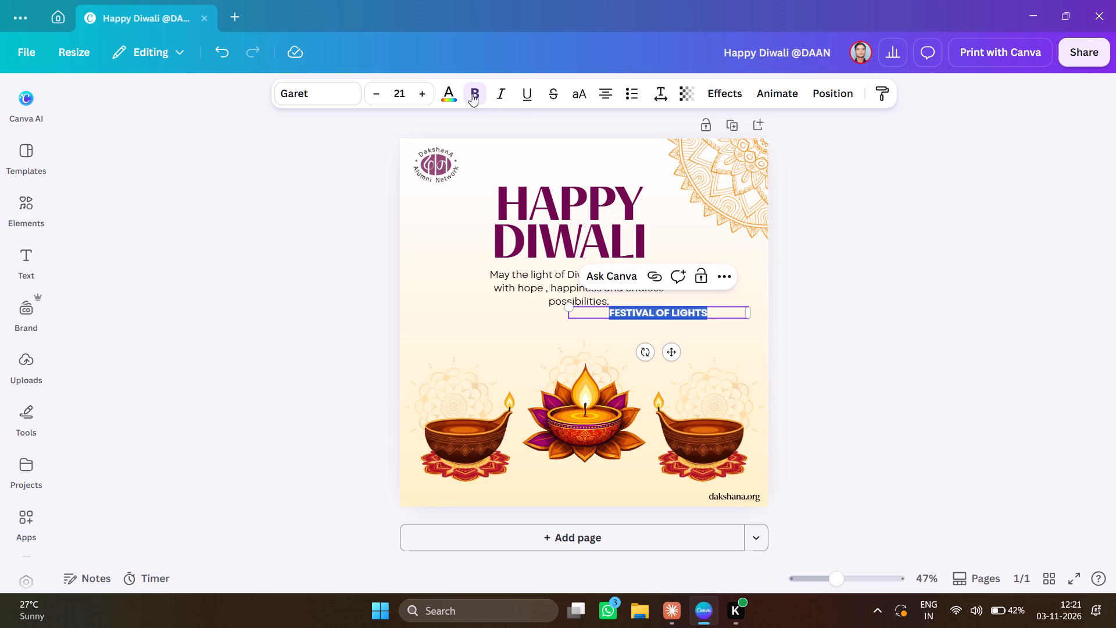
click(313, 259)
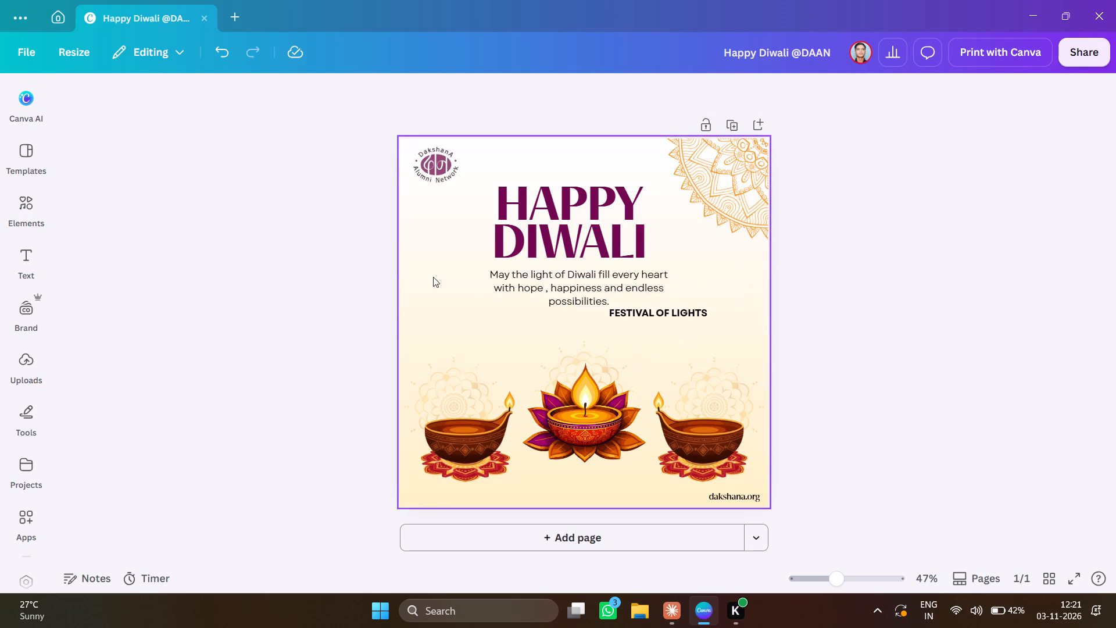
Move the greeting text straight down to open a gap beneath the "HAPPY DIWALI" heading.
click(550, 288)
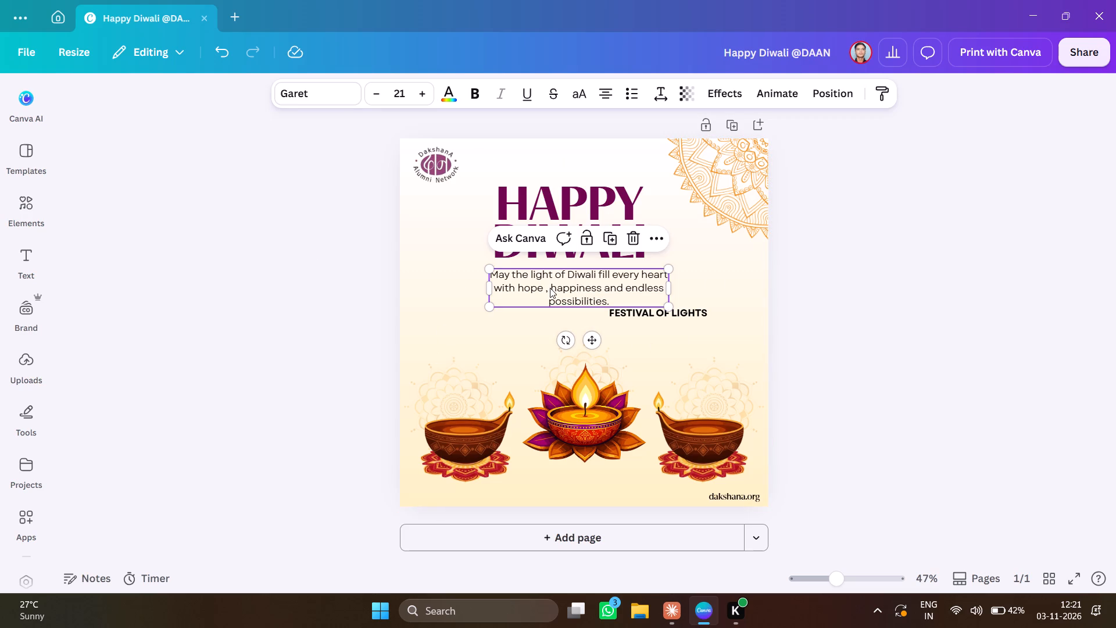
key(Down)
key(Down)
key(Down)
key(Down)
key(Down)
key(Down)
key(Down)
key(Down)
key(Down)
key(Down)
key(Down)
key(Down)
key(Down)
key(Down)
key(Down)
key(Down)
key(Down)
key(Down)
key(Down)
key(Down)
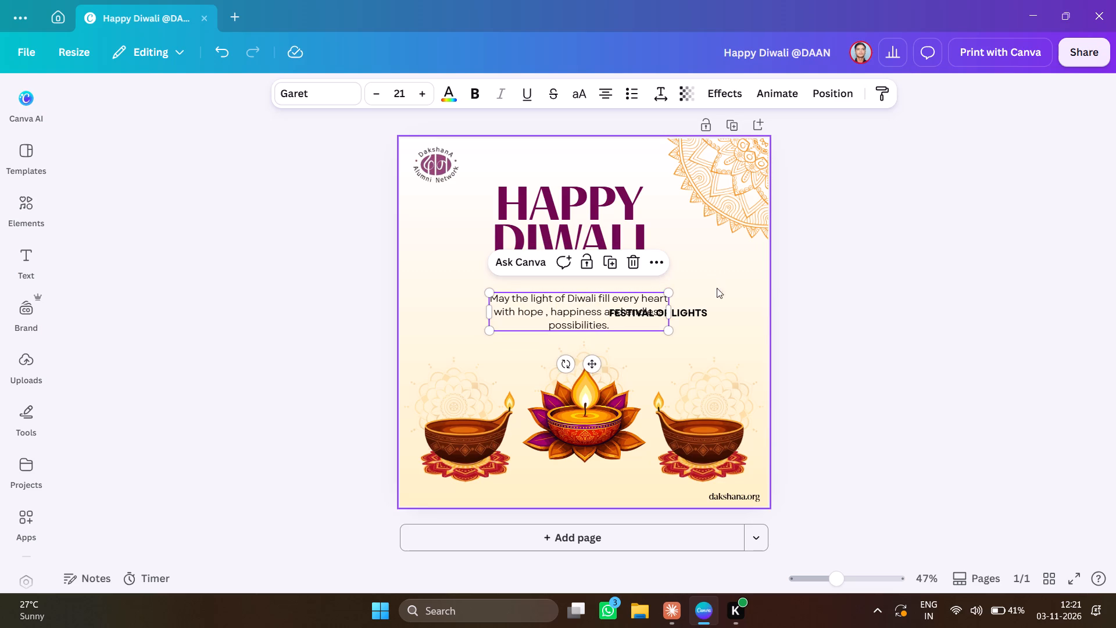
Move the "FESTIVAL OF LIGHTS" line directly beneath the heading, with its frame aligned to the greeting text's frame.
click(702, 311)
drag(702, 311, 633, 280)
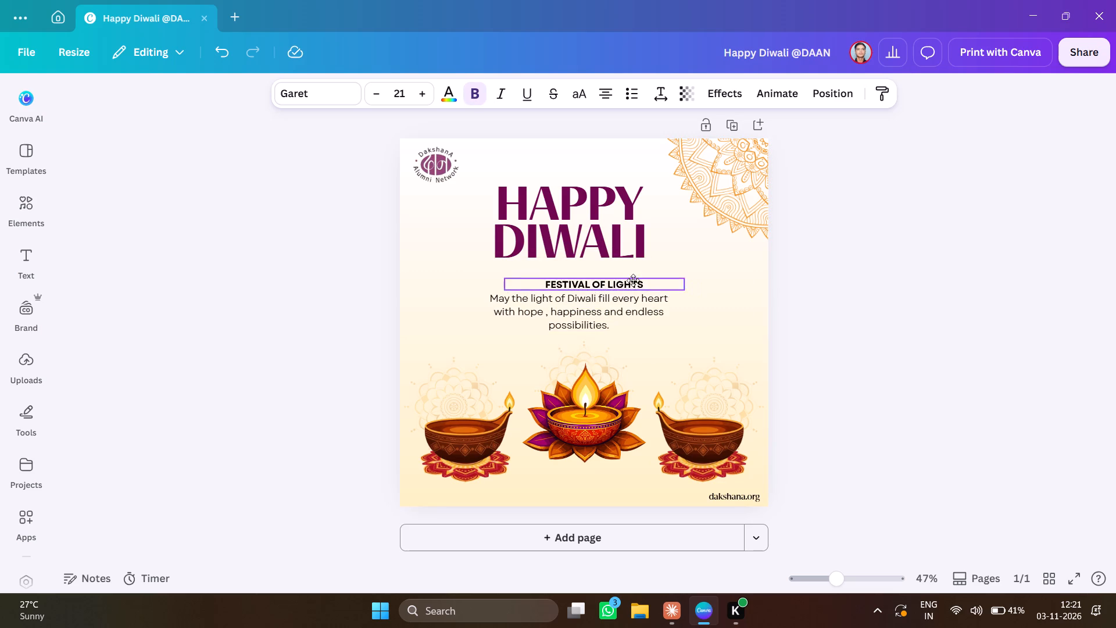
drag(633, 280, 624, 267)
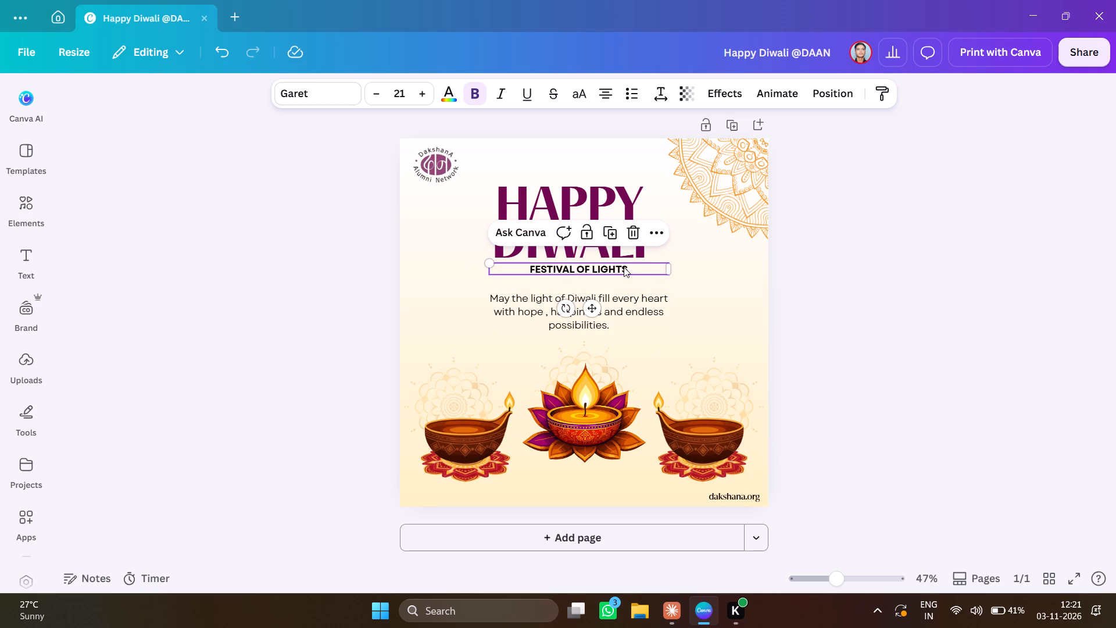
Set the "FESTIVAL OF LIGHTS" line's font size to 30.
triple_click(424, 98)
click(424, 98)
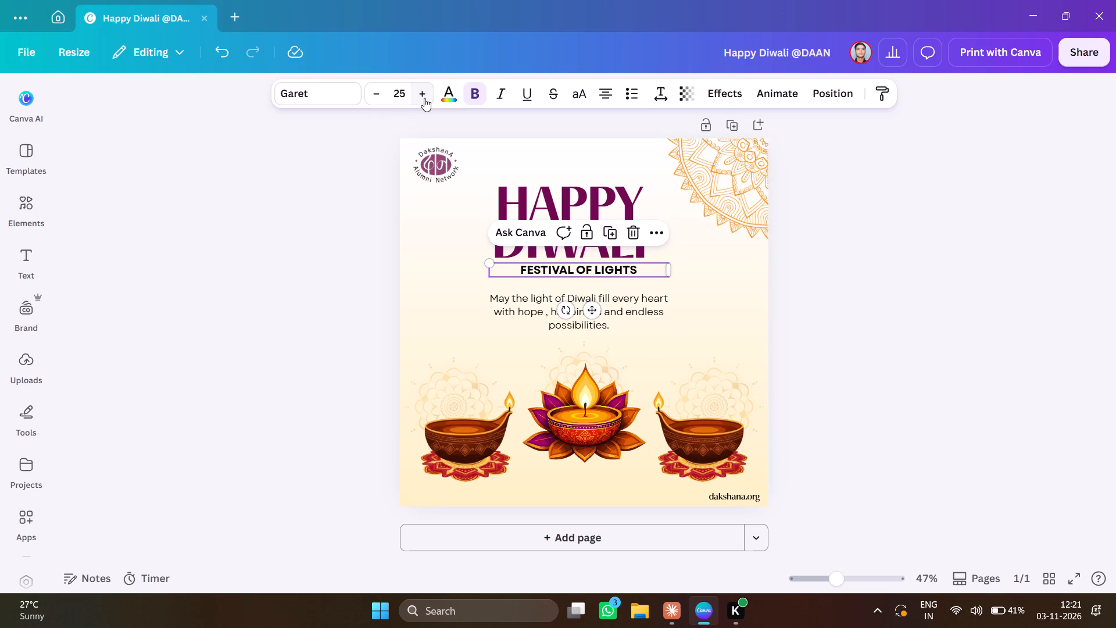
click(424, 98)
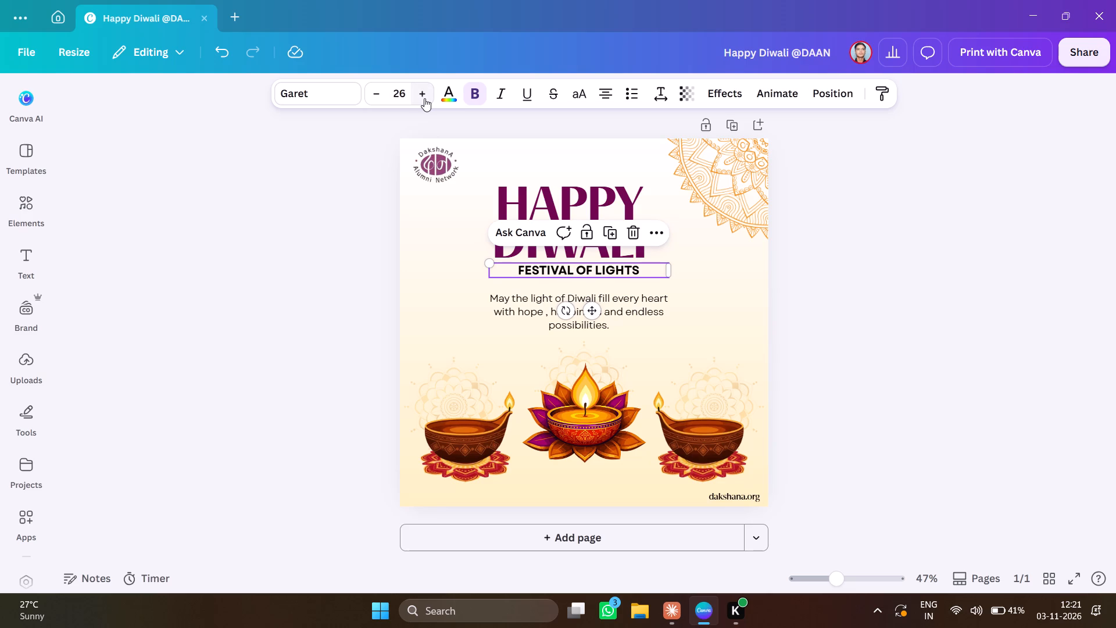
click(424, 98)
click(424, 98)
click(424, 98)
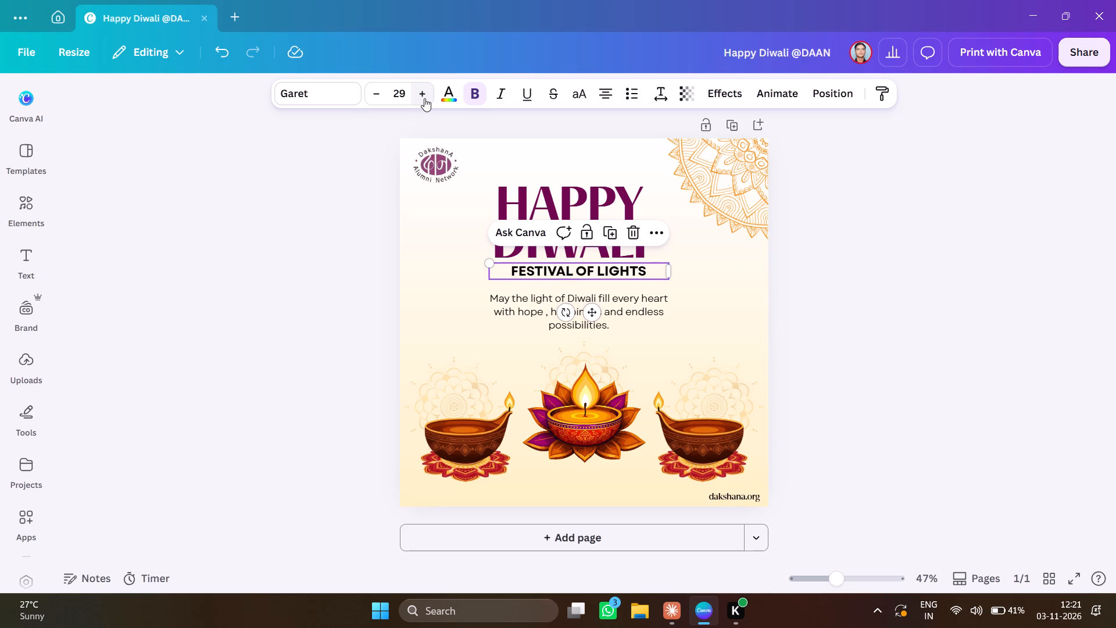
click(424, 98)
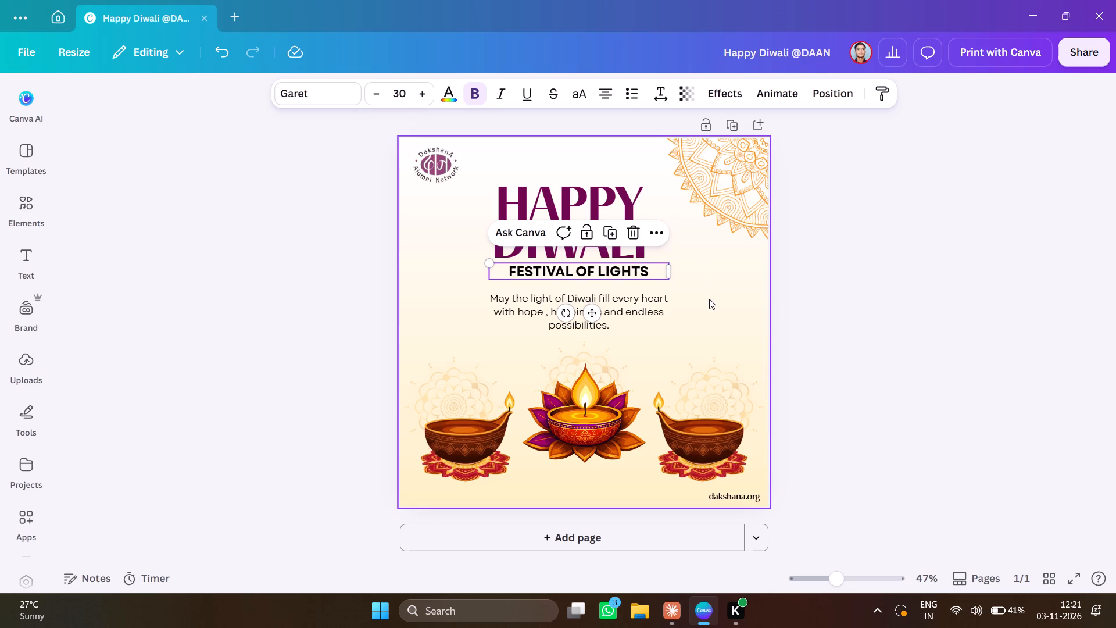
click(709, 299)
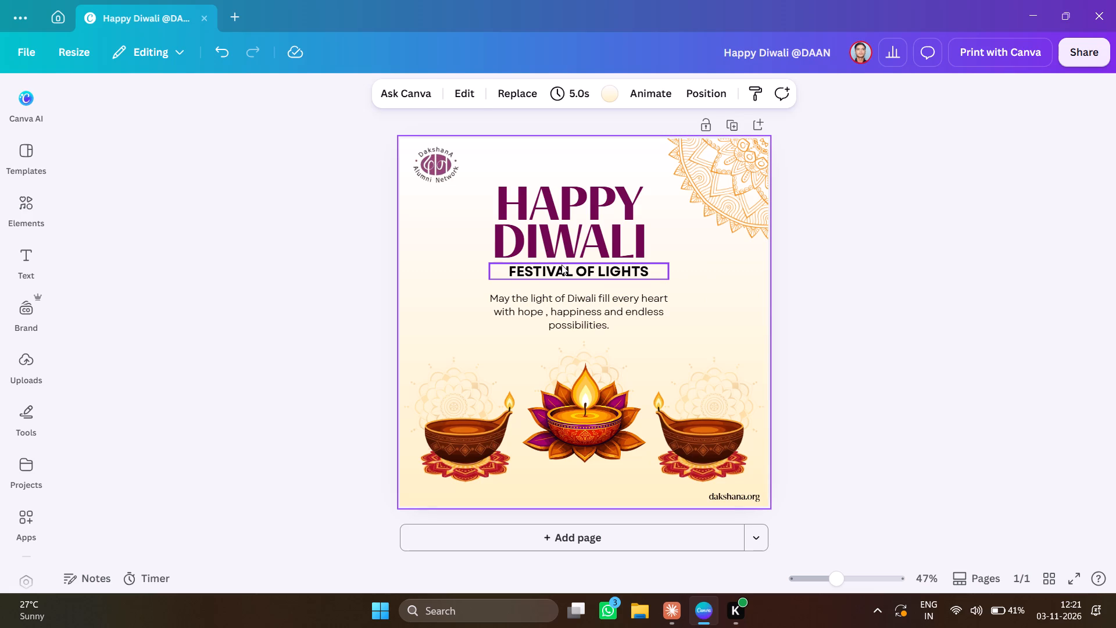
Centre the "FESTIVAL OF LIGHTS" line under the "HAPPY DIWALI" heading, leaving a small gap below the heading.
drag(561, 265, 559, 266)
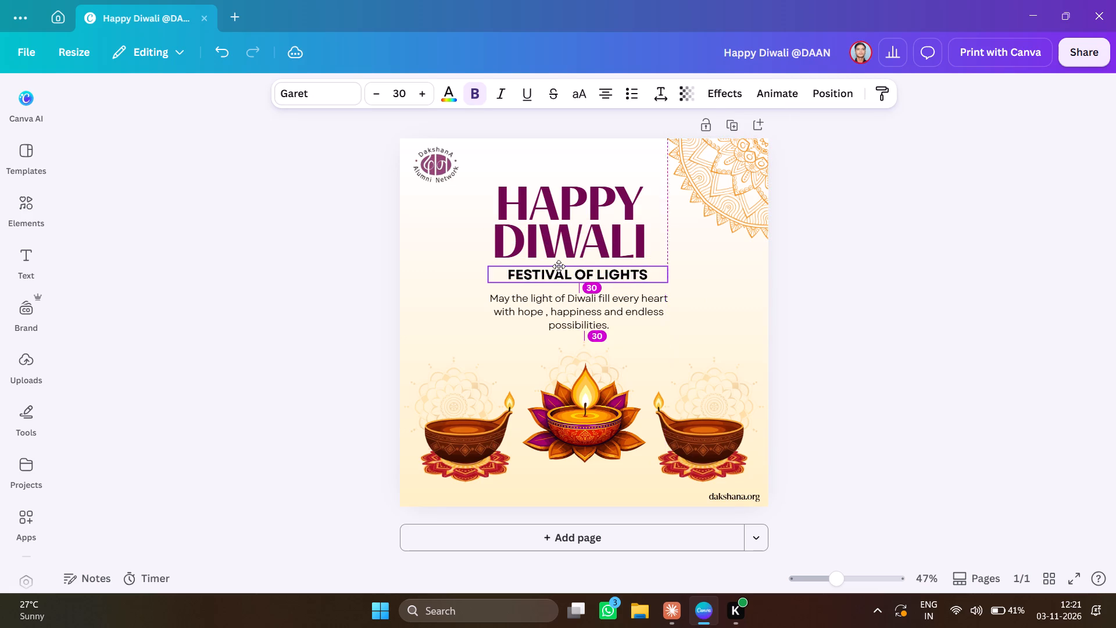
drag(559, 266, 545, 265)
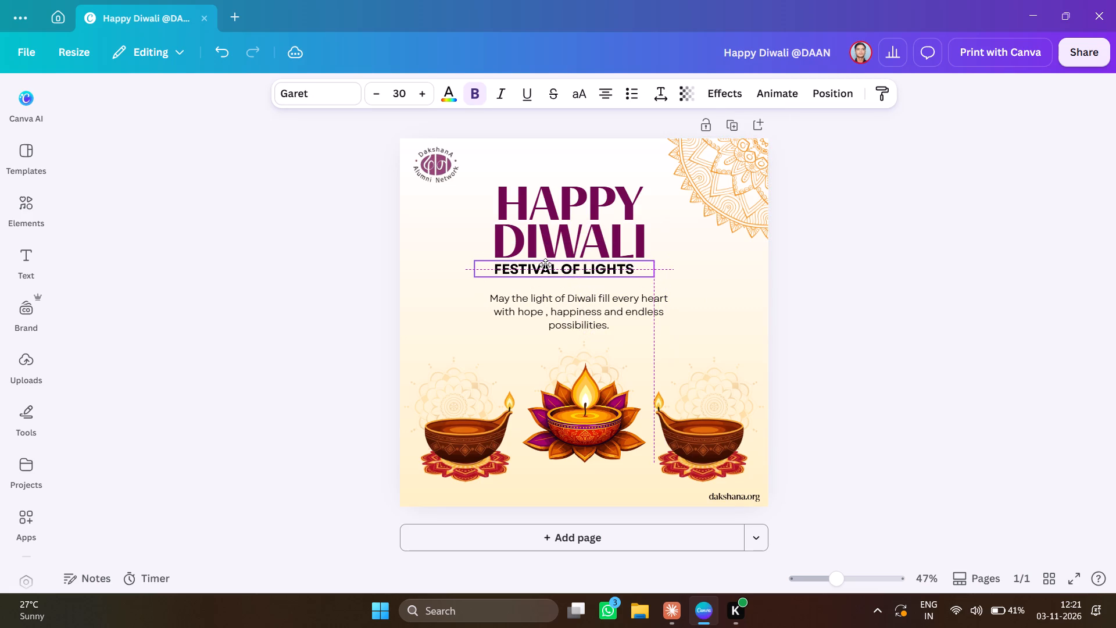
drag(545, 265, 552, 264)
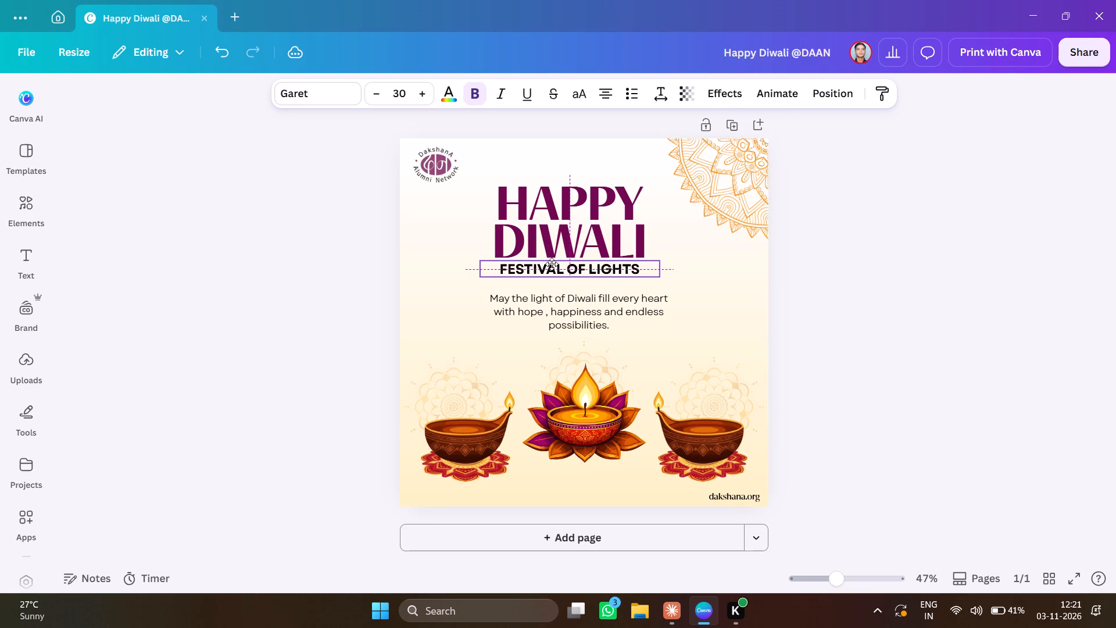
drag(552, 264, 552, 264)
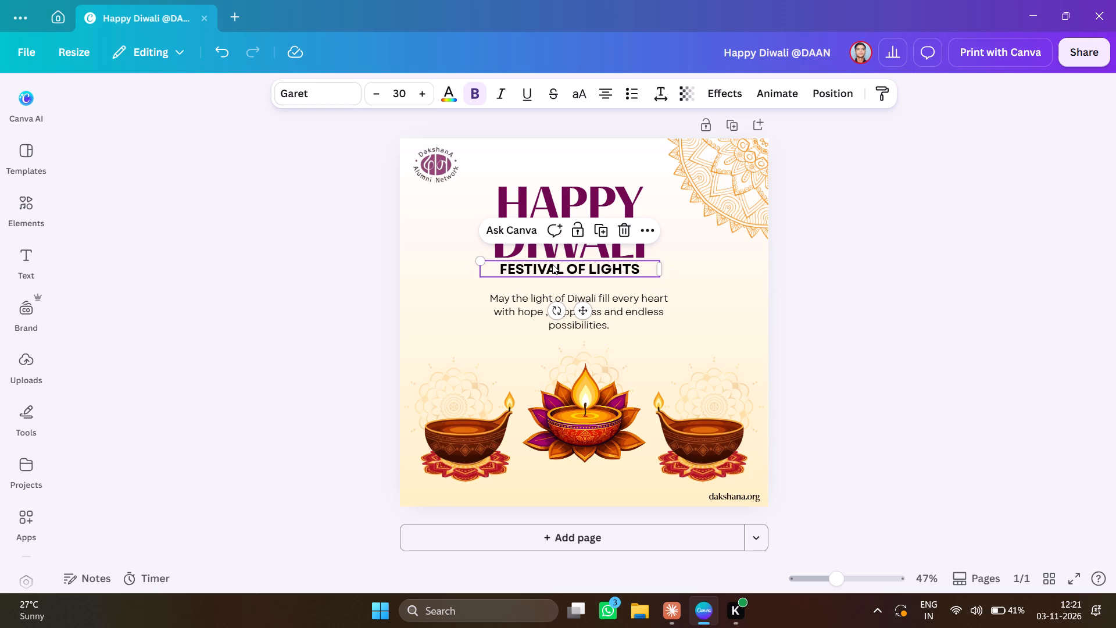
key(Up)
key(Down)
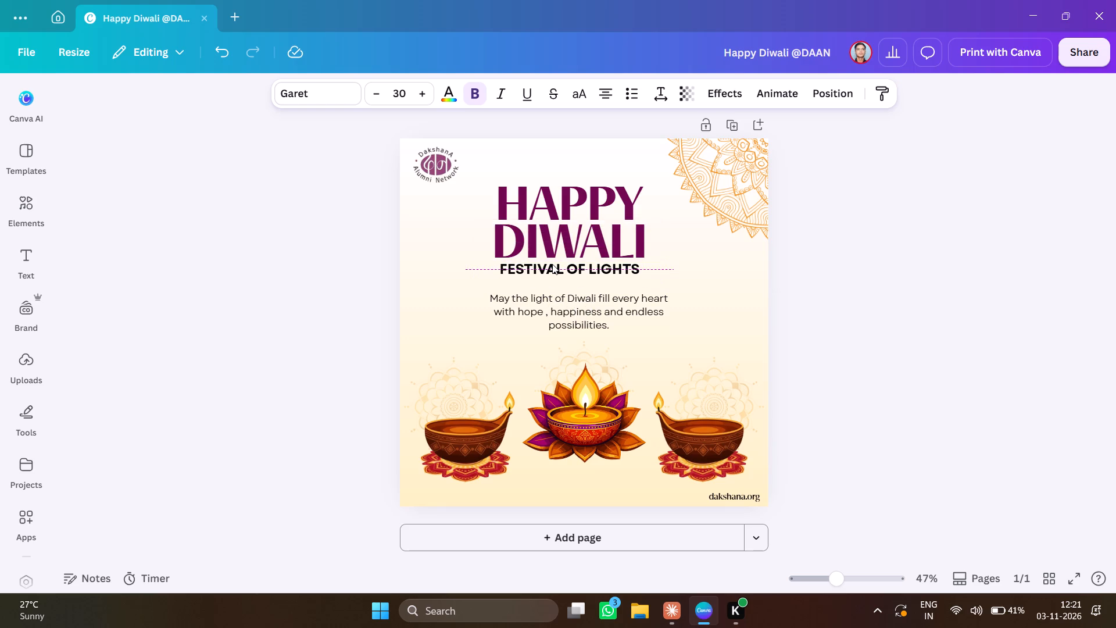
key(Down)
key(Down)
key(Down)
key(Down)
key(Down)
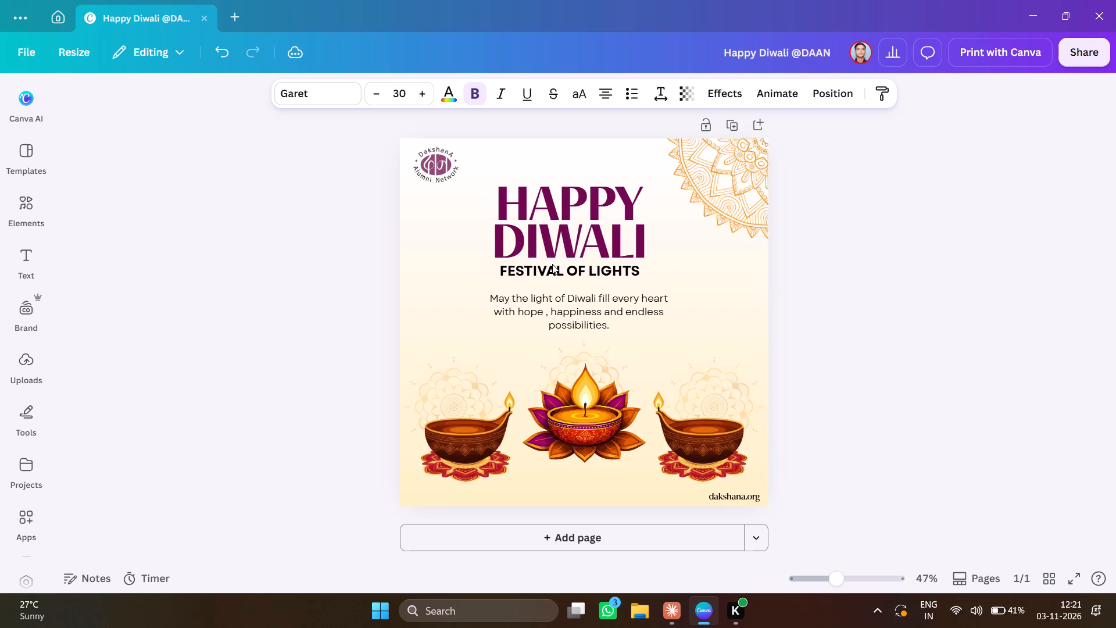
Move the greeting text up beneath the "FESTIVAL OF LIGHTS" line and align it horizontally with that line.
click(539, 315)
drag(539, 315, 532, 313)
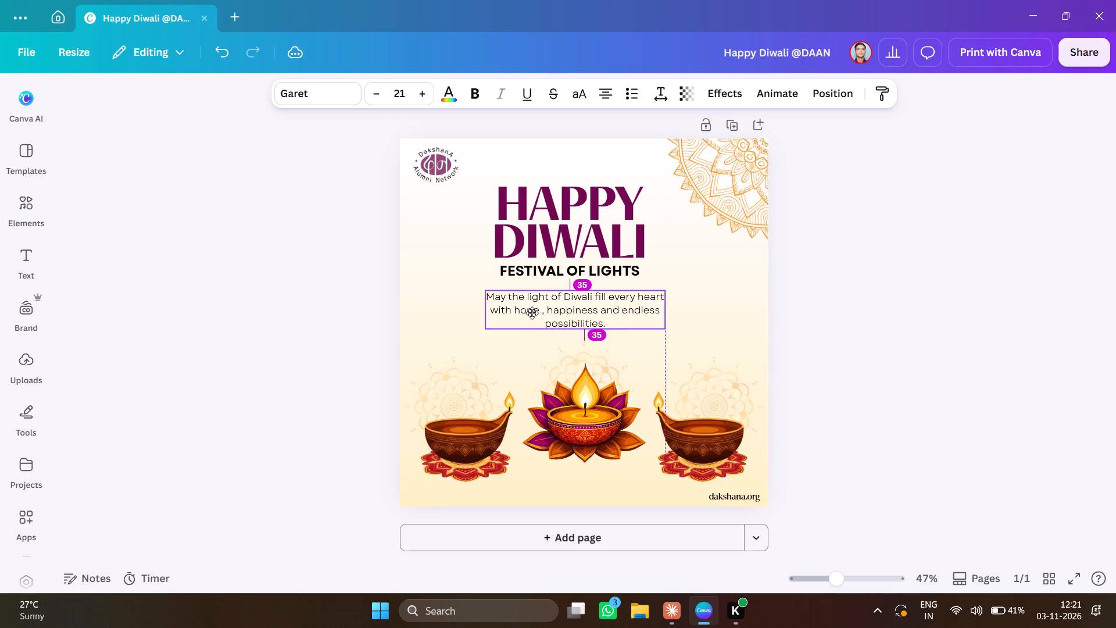
drag(532, 313, 518, 308)
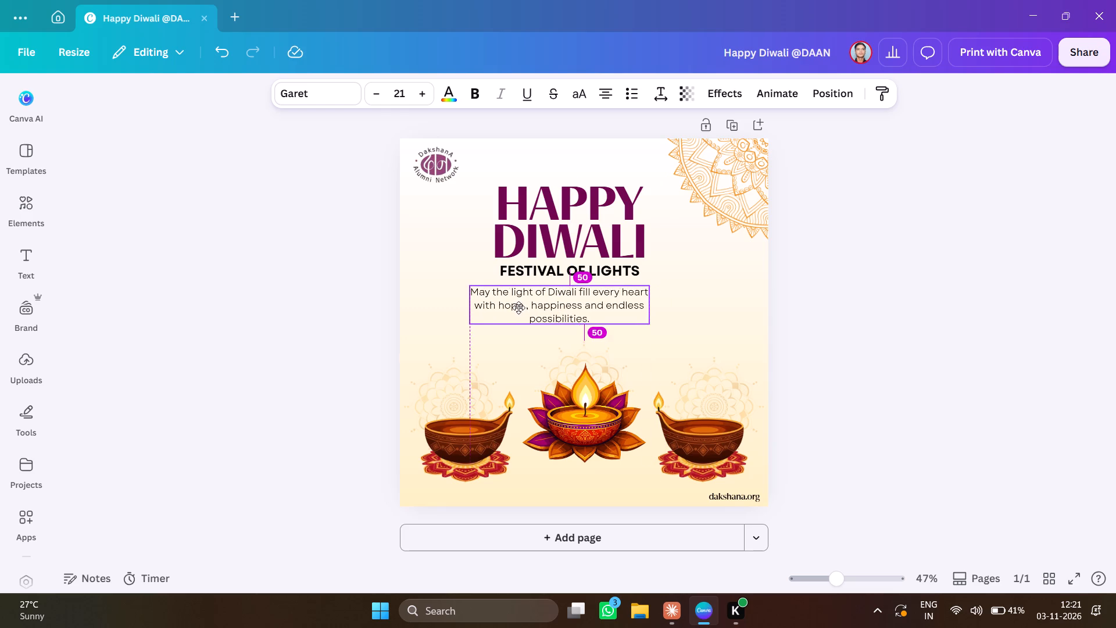
drag(518, 308, 531, 305)
key(Up)
key(Up)
key(Up)
key(Up)
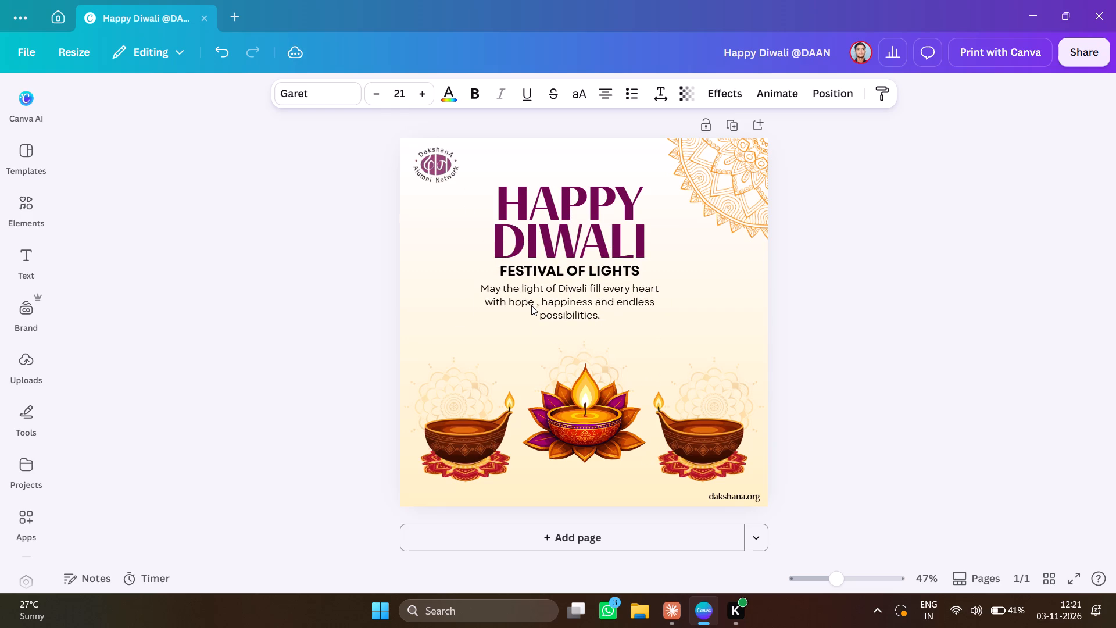
Nudge the greeting text down slightly to leave a small gap below the "FESTIVAL OF LIGHTS" line.
key(Down)
key(Down)
key(Down)
key(Down)
key(Down)
key(Down)
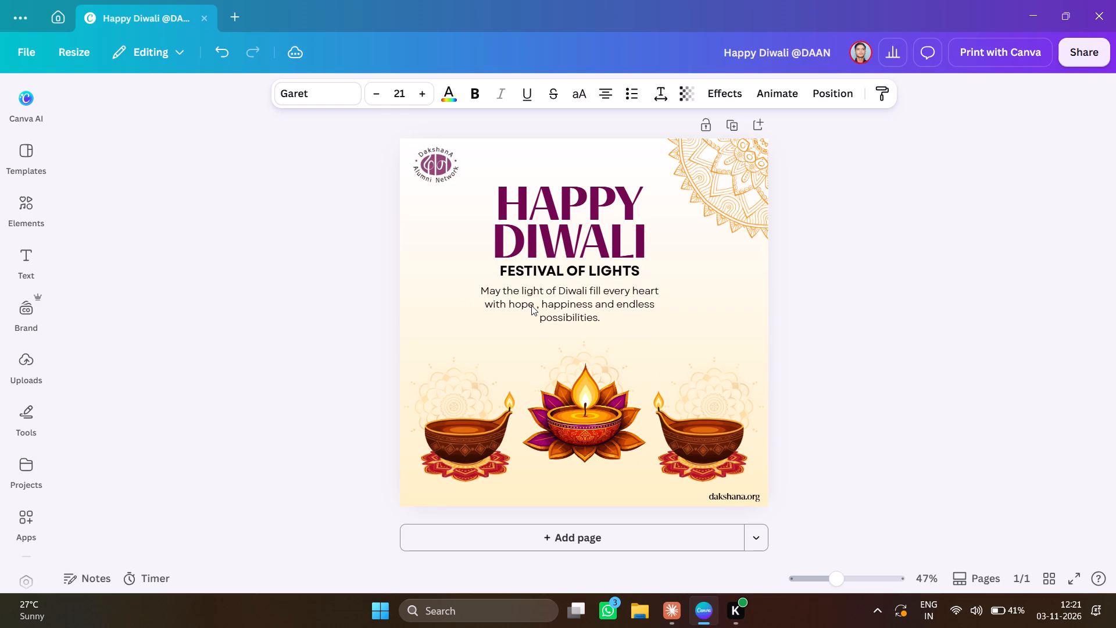
key(Down)
key(Down)
key(Down)
key(Down)
key(Down)
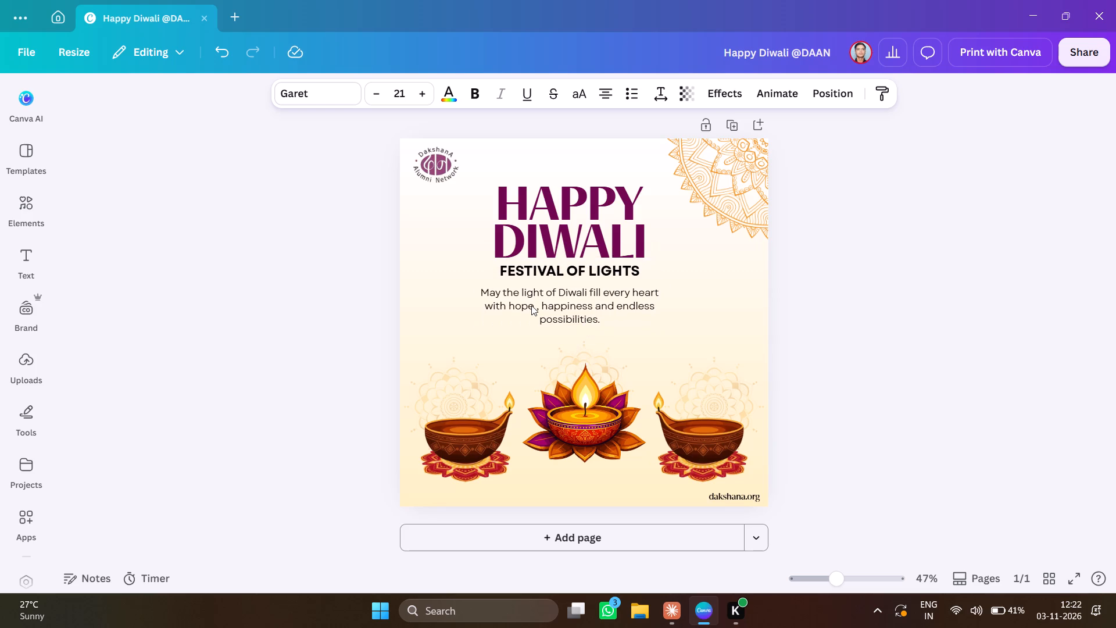
key(Down)
key(Down)
key(Down)
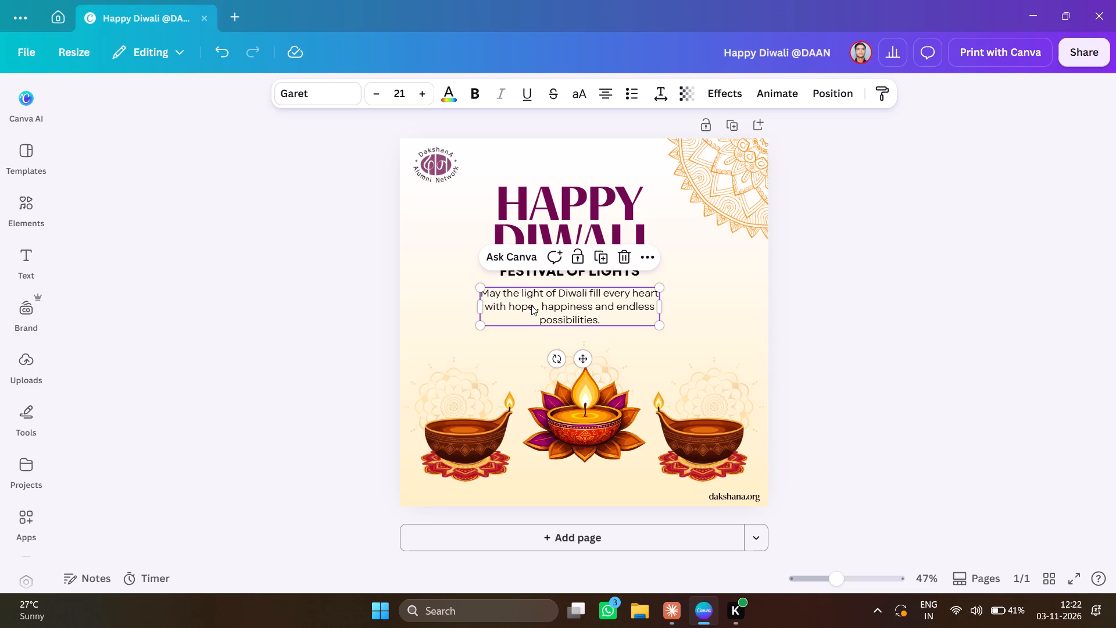
click(250, 250)
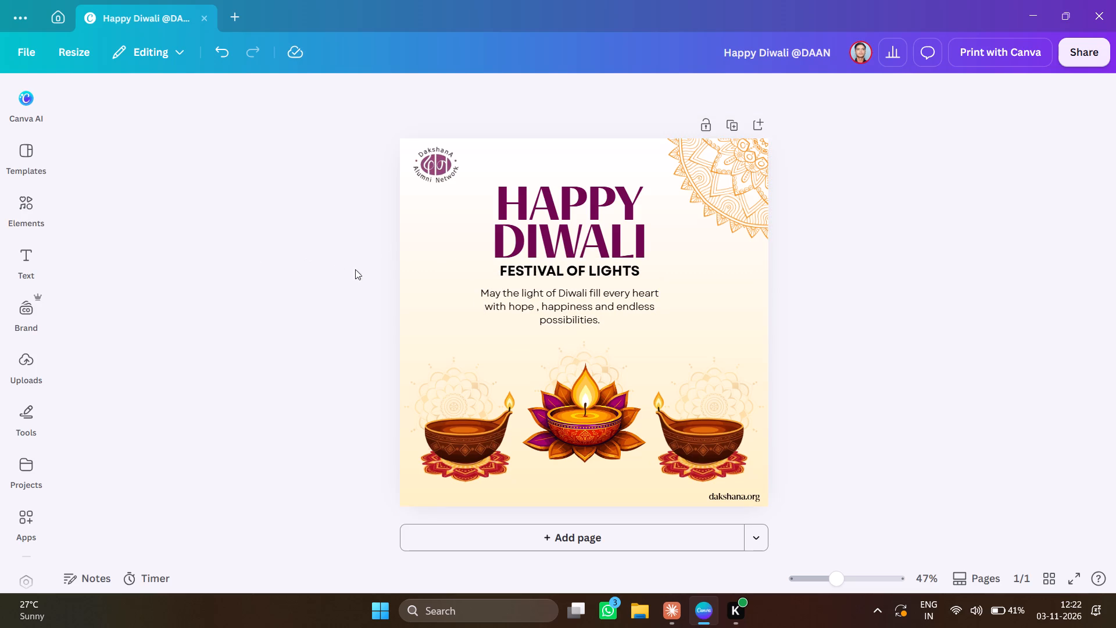
Nudge the "FESTIVAL OF LIGHTS" line down slightly to separate it from the "HAPPY DIWALI" heading.
click(521, 272)
key(Down)
key(Down)
key(Down)
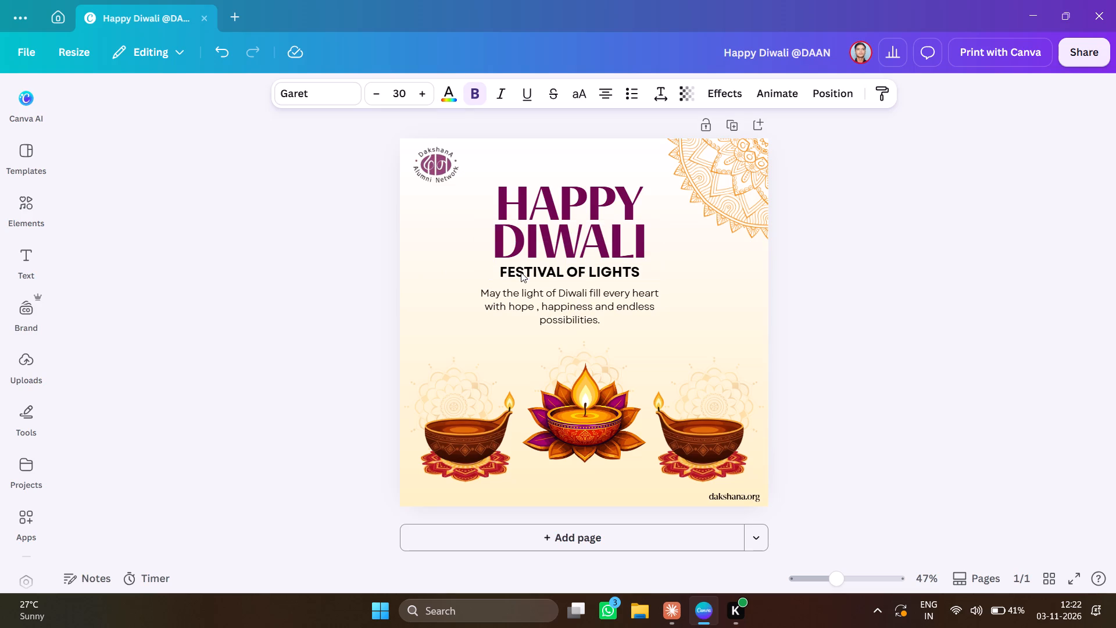
key(Down)
key(Down)
key(Down)
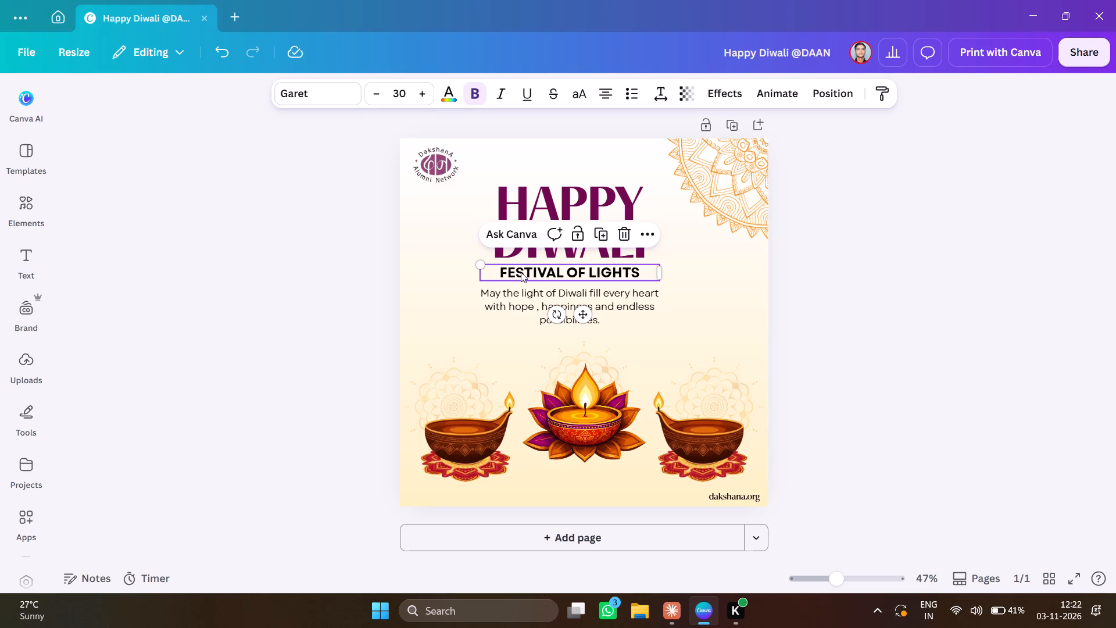
click(865, 304)
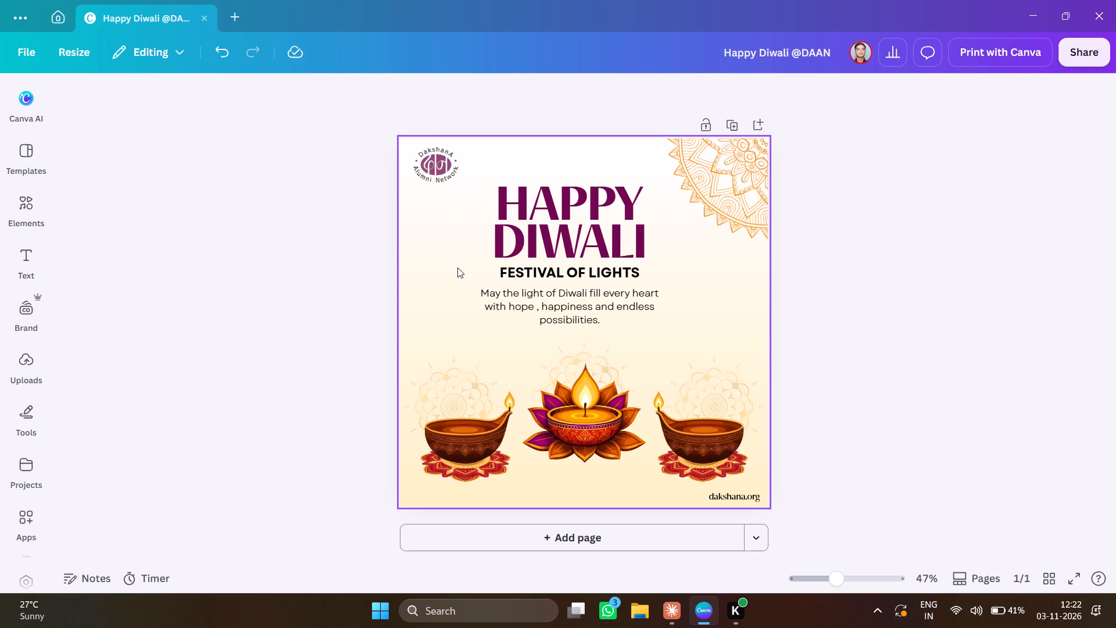
click(238, 251)
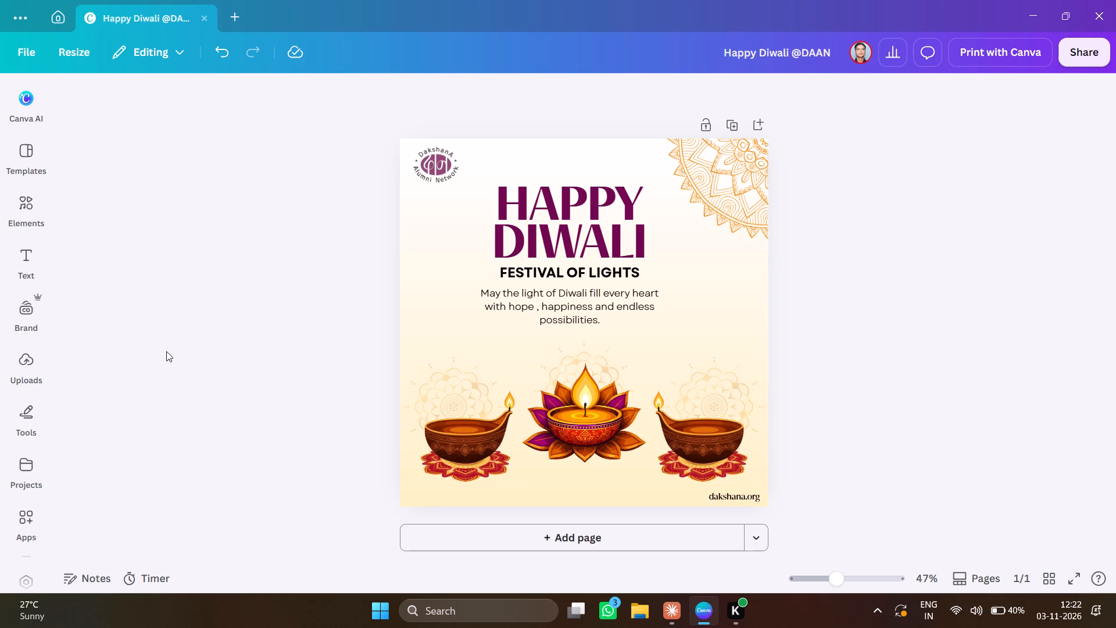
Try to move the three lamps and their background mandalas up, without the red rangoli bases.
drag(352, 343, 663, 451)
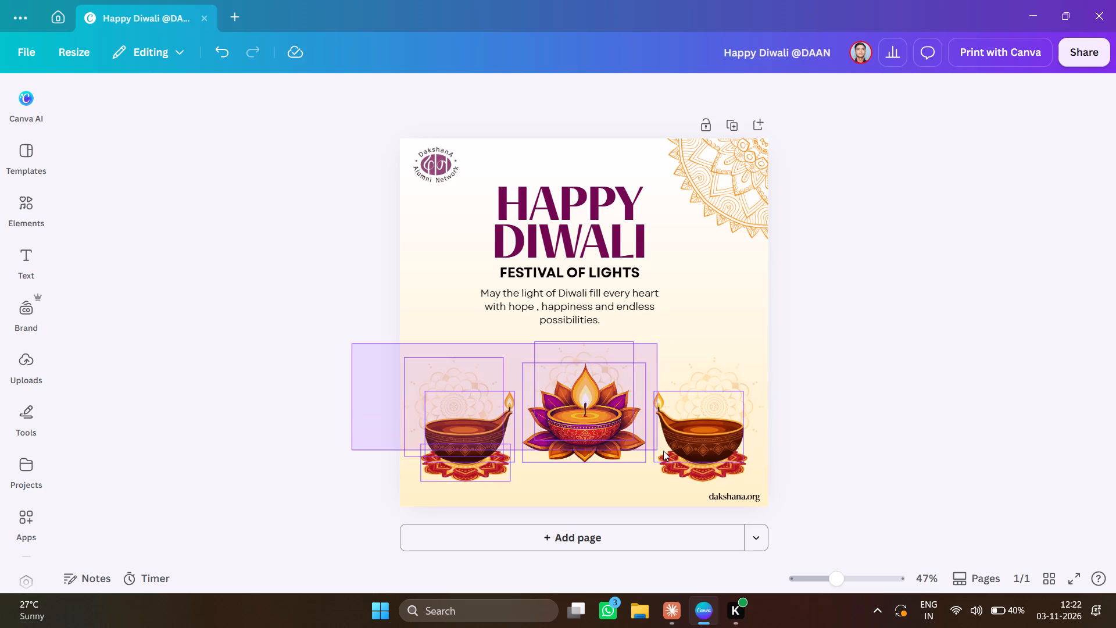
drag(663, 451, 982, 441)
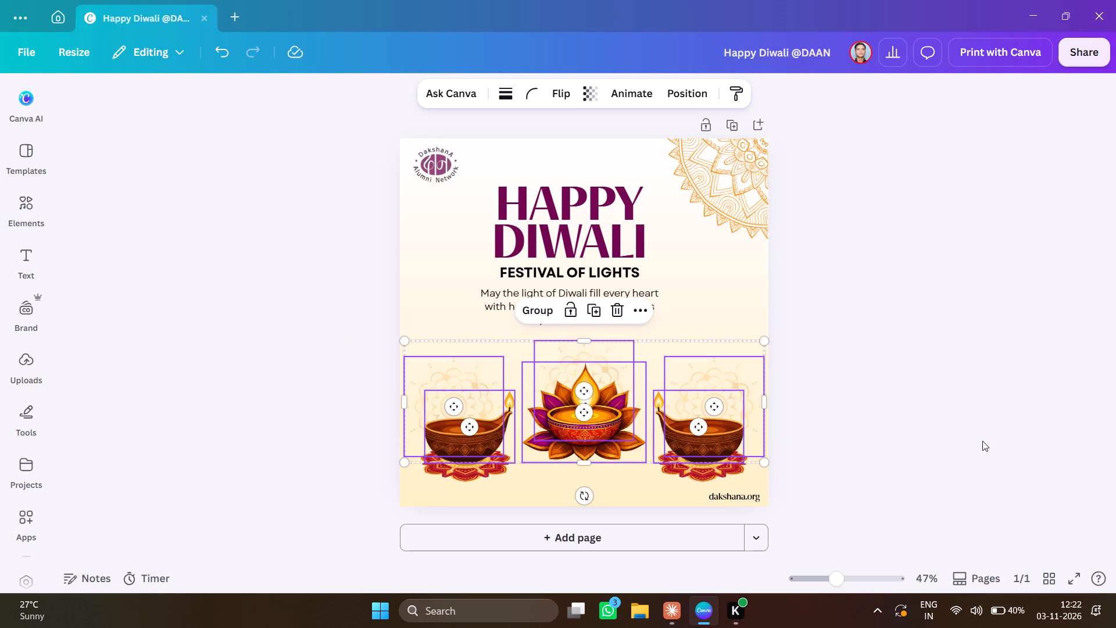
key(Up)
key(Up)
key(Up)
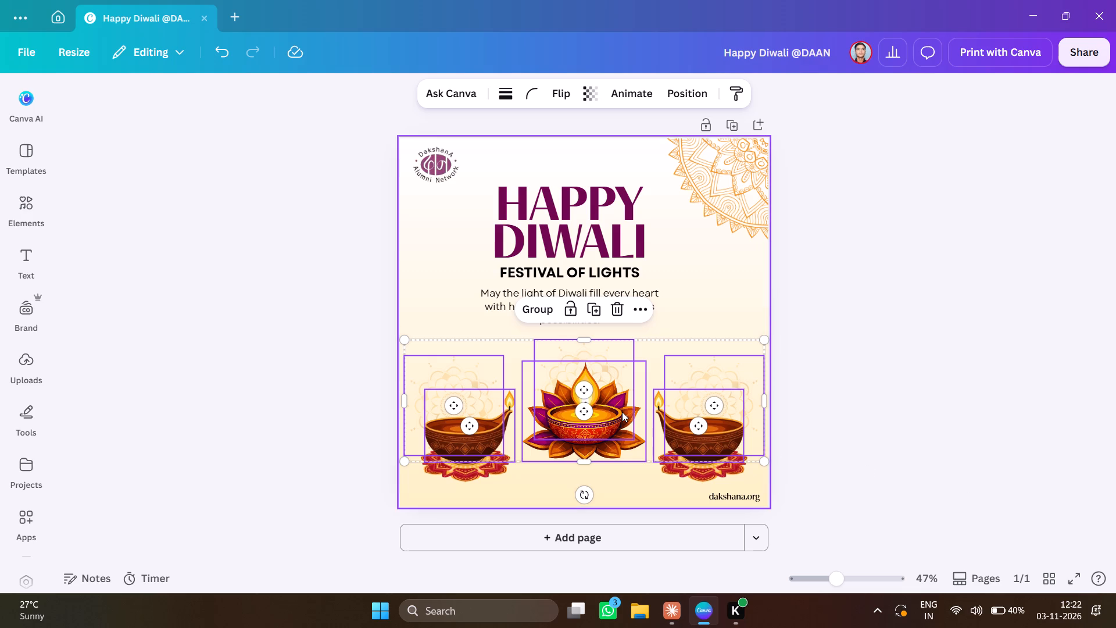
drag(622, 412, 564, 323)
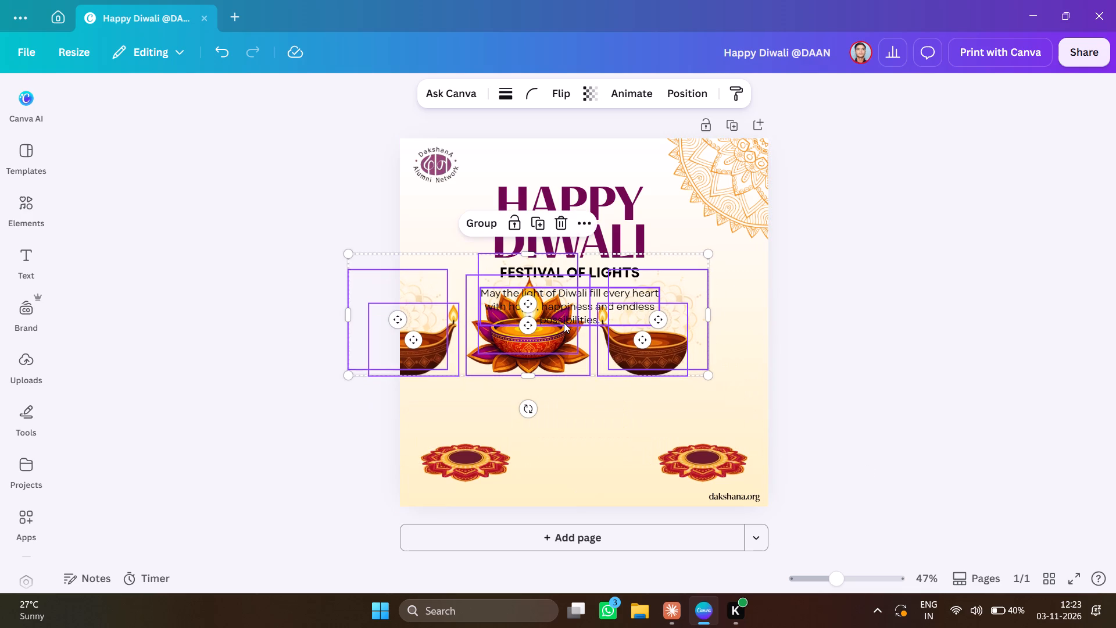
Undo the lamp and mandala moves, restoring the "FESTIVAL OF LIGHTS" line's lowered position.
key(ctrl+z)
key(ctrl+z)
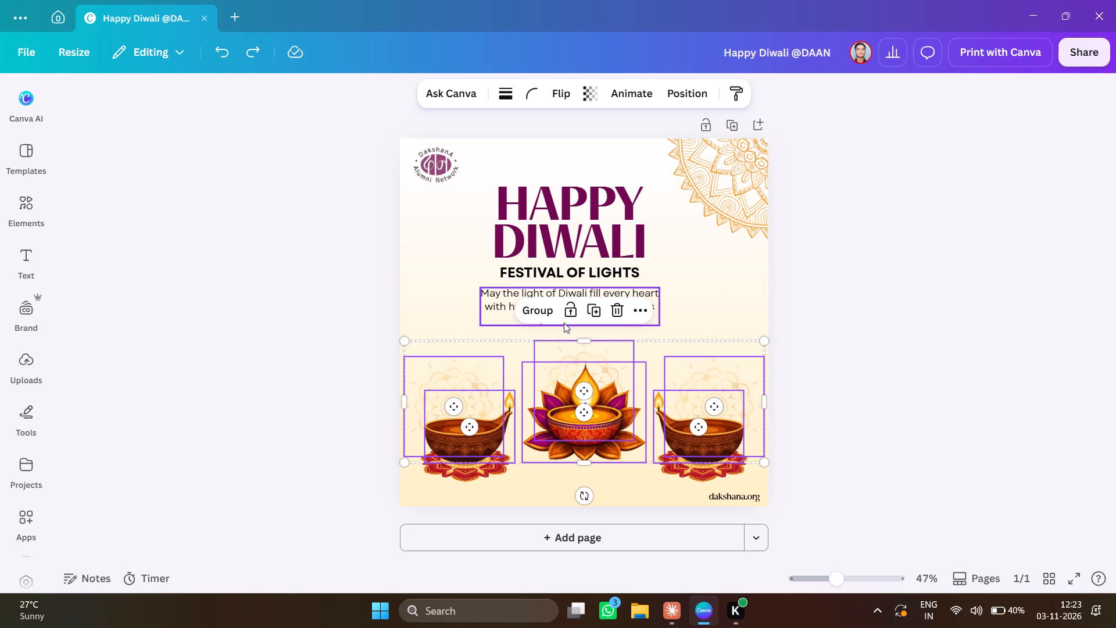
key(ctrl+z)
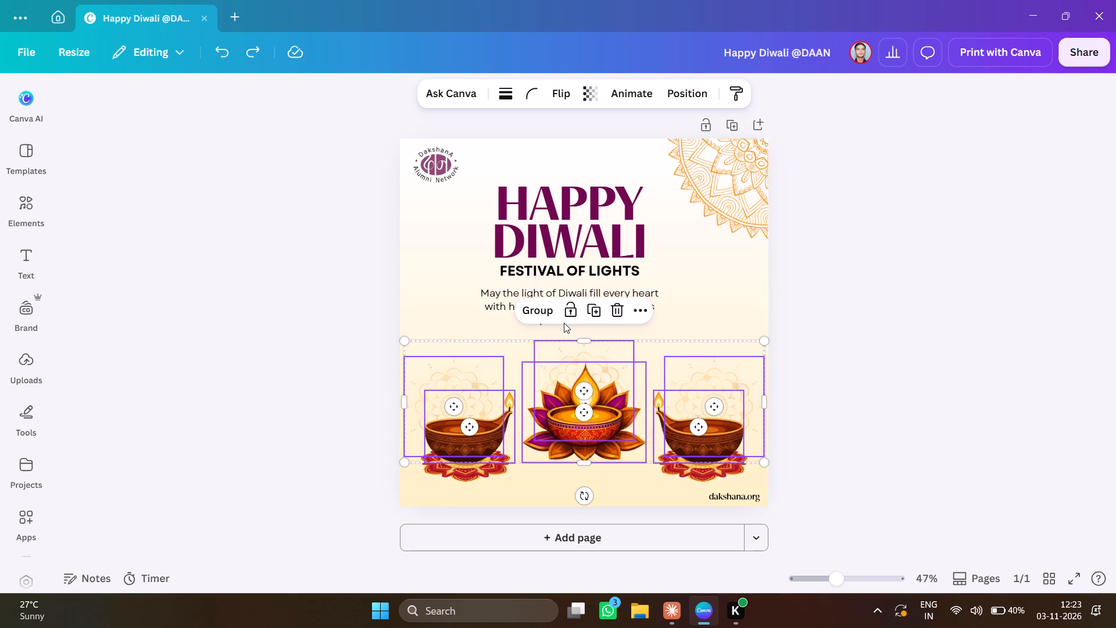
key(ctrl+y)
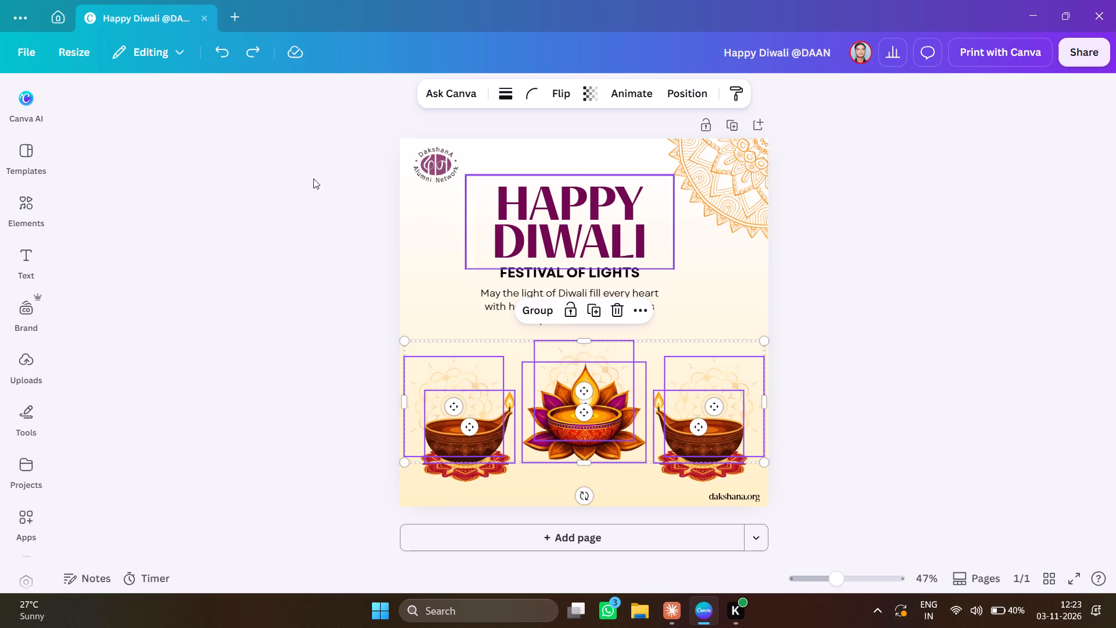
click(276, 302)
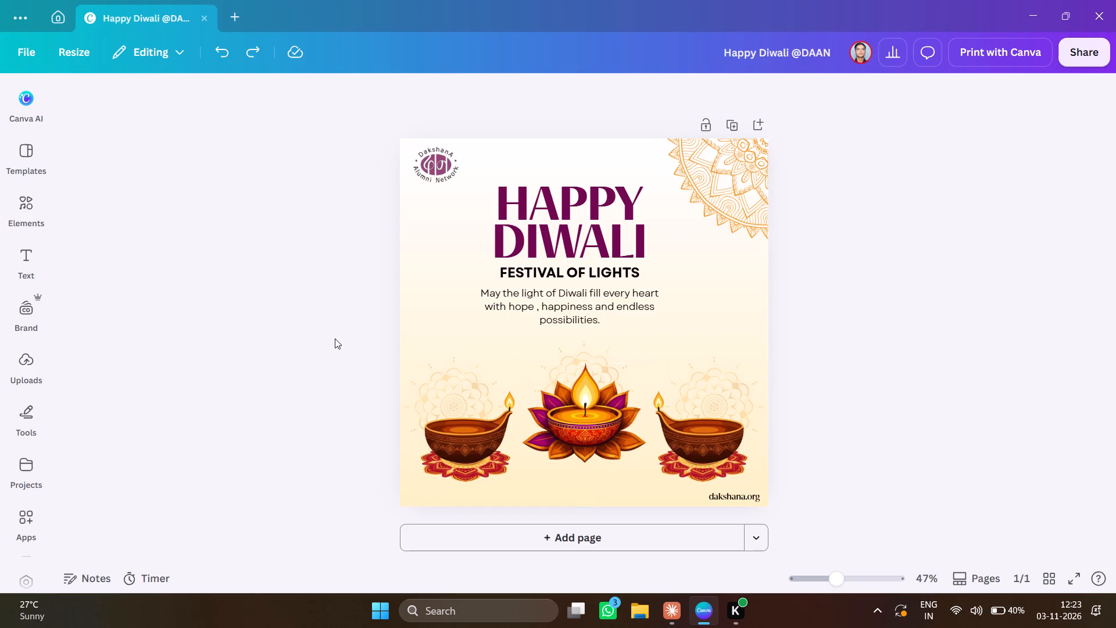
Nudge the three lamps up slightly together with their background mandalas and the red rangoli bases.
drag(335, 338, 768, 470)
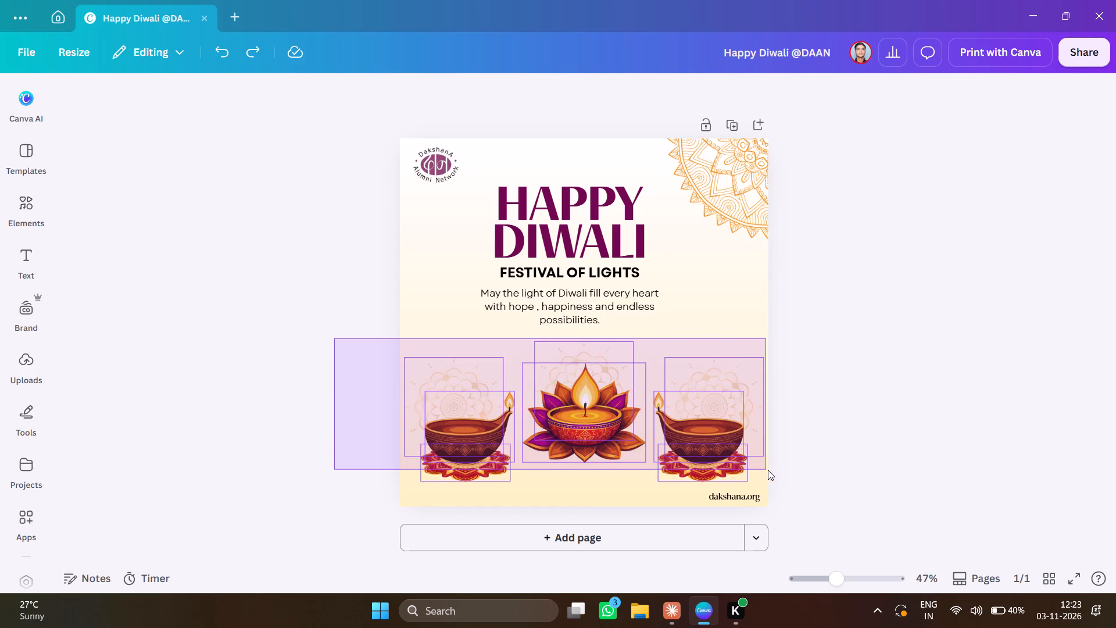
drag(768, 470, 790, 472)
key(Up)
key(Up)
key(Up)
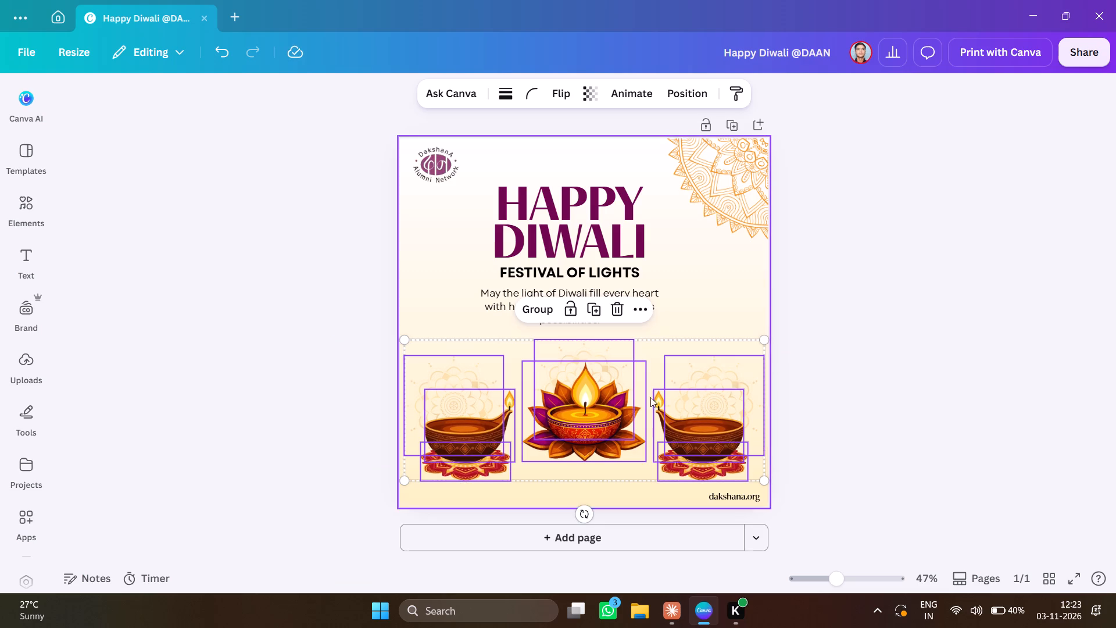
click(255, 293)
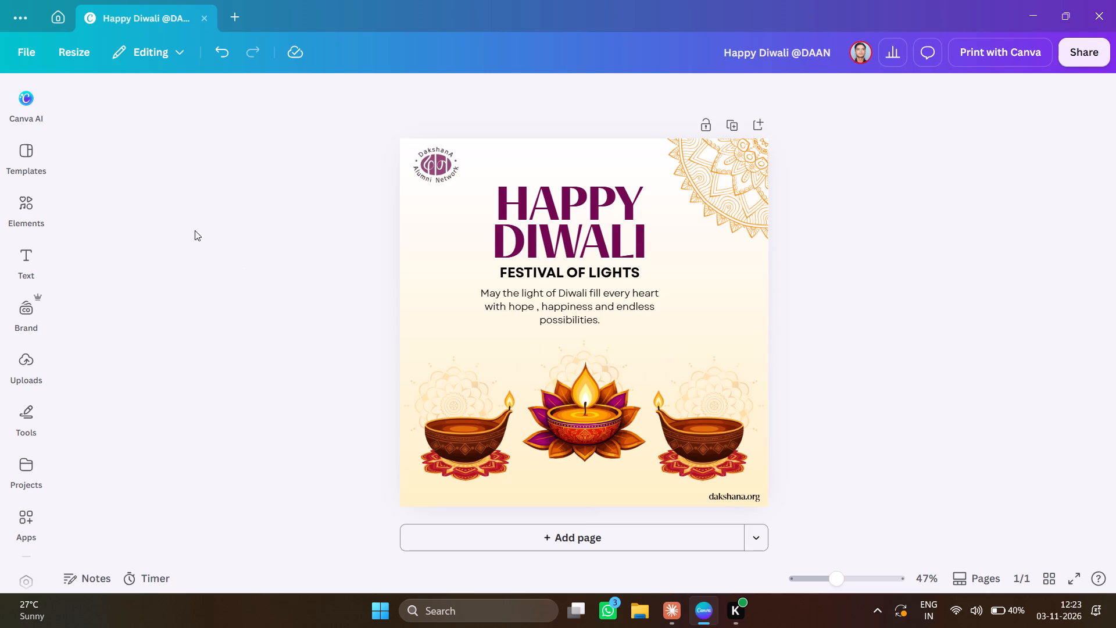
Nudge the greeting text further down to widen the gap below the "FESTIVAL OF LIGHTS" line.
click(513, 310)
key(Down)
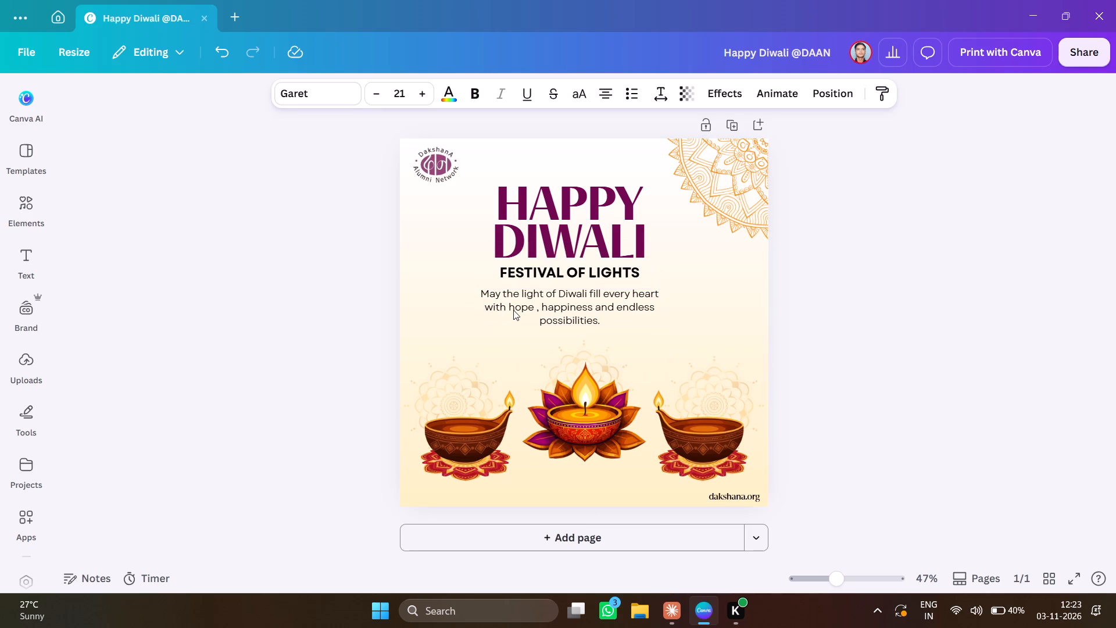
key(Down)
key(Down)
key(Down)
key(Down)
key(Down)
key(Down)
key(Down)
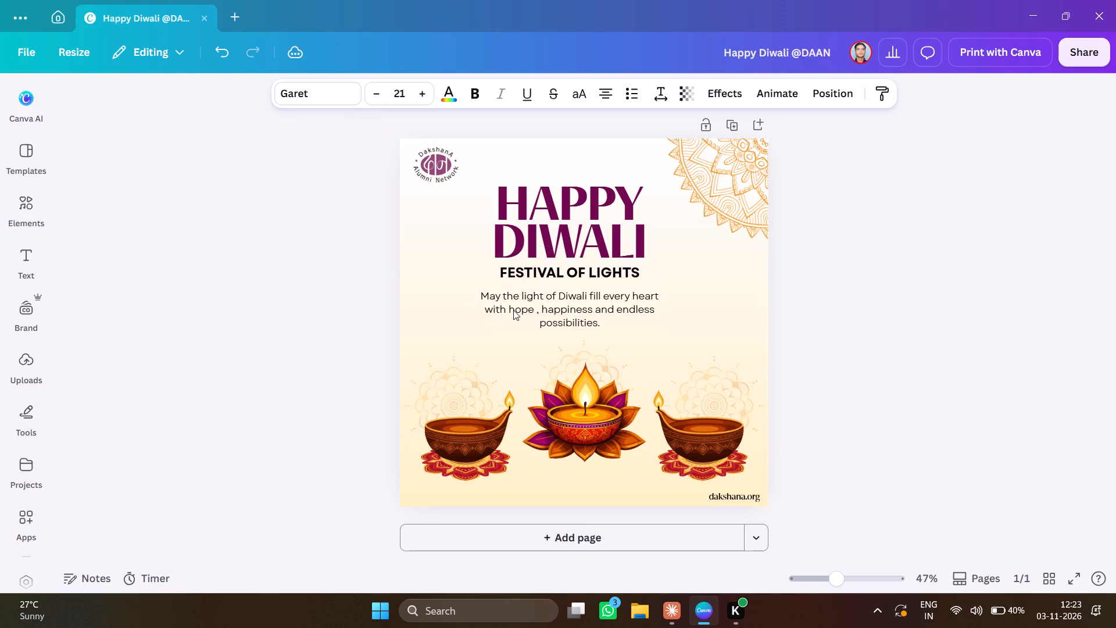
key(Down)
key(Down)
key(Down)
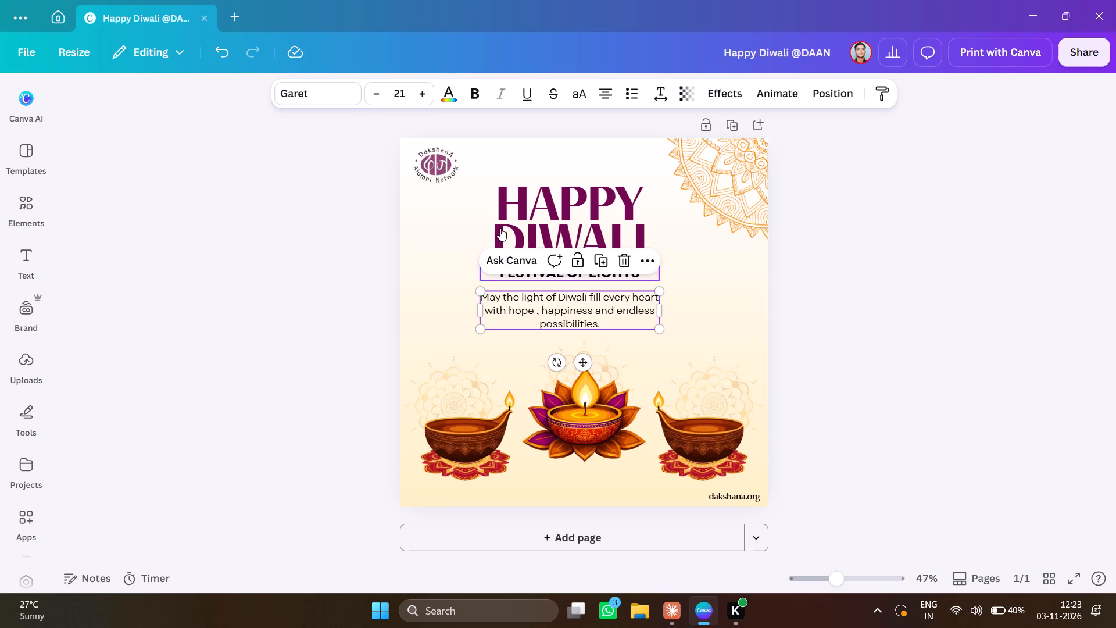
Nudge the "HAPPY DIWALI" heading and the "FESTIVAL OF LIGHTS" line down together, slightly closer to the greeting text.
drag(537, 163, 542, 244)
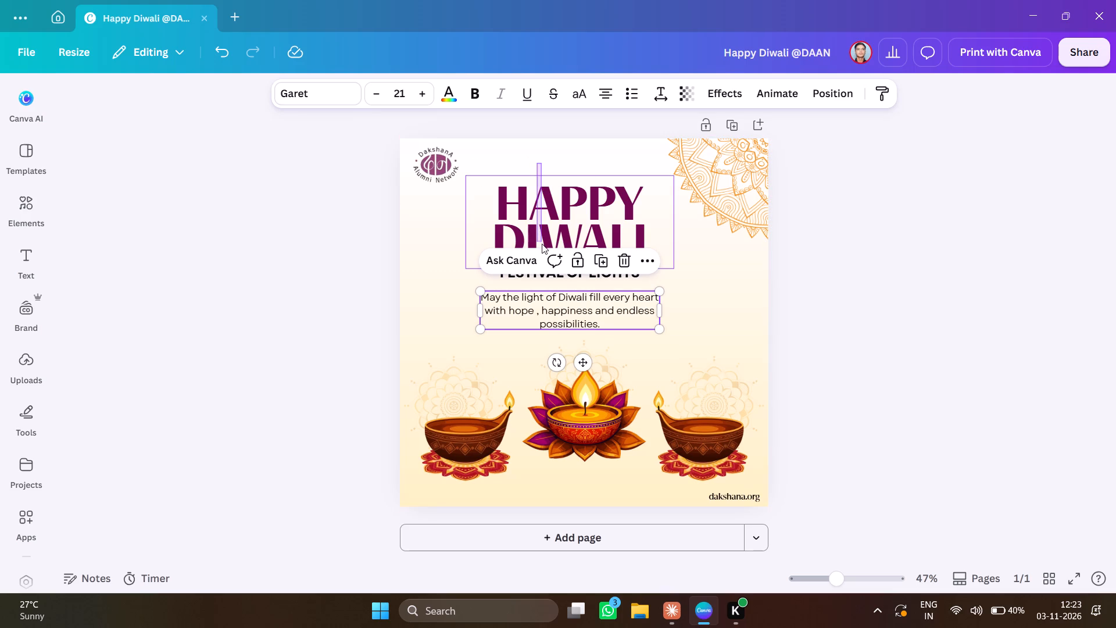
drag(542, 244, 523, 278)
key(Down)
key(Down)
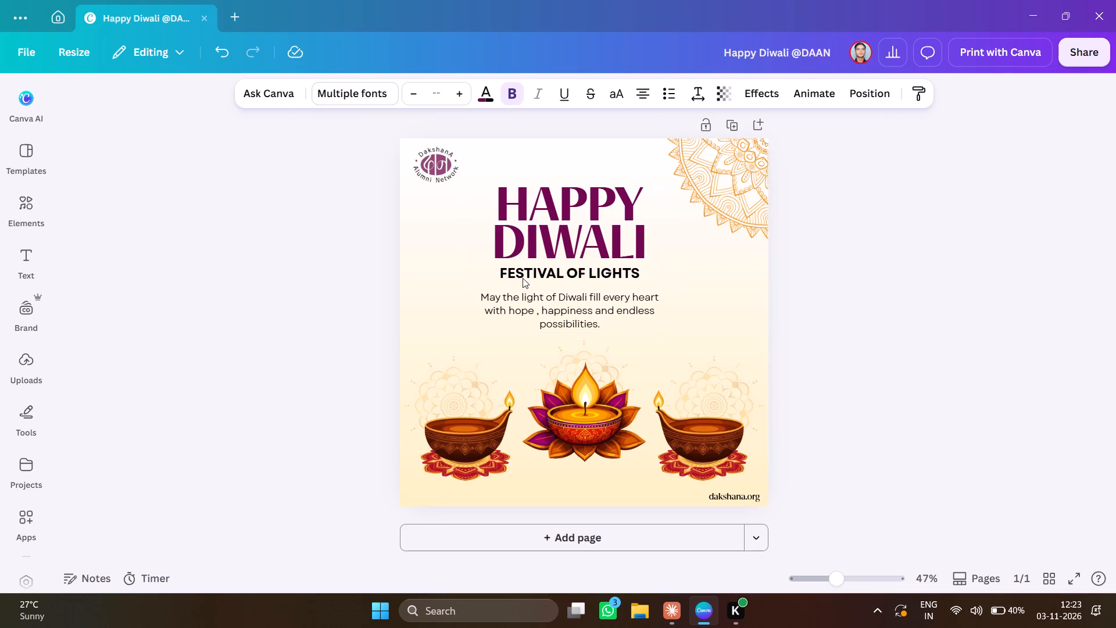
key(Down)
key(Down)
key(Down)
key(Down)
key(Down)
key(Down)
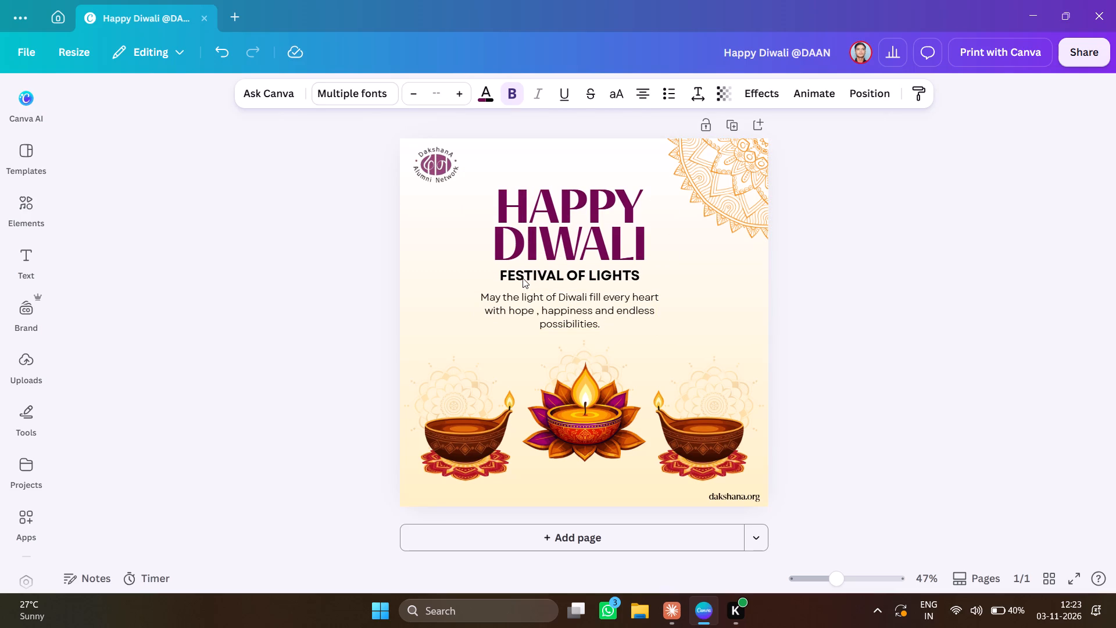
click(502, 222)
click(306, 277)
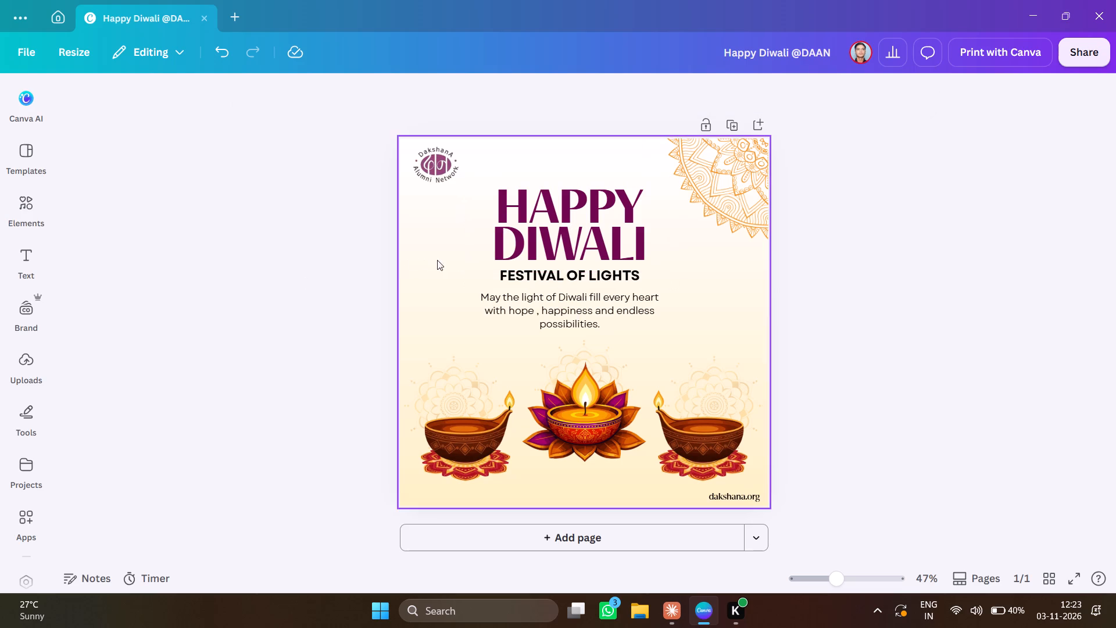
Nudge only the "HAPPY DIWALI" heading up slightly to widen the gap above the "FESTIVAL OF LIGHTS" line.
click(585, 210)
key(Up)
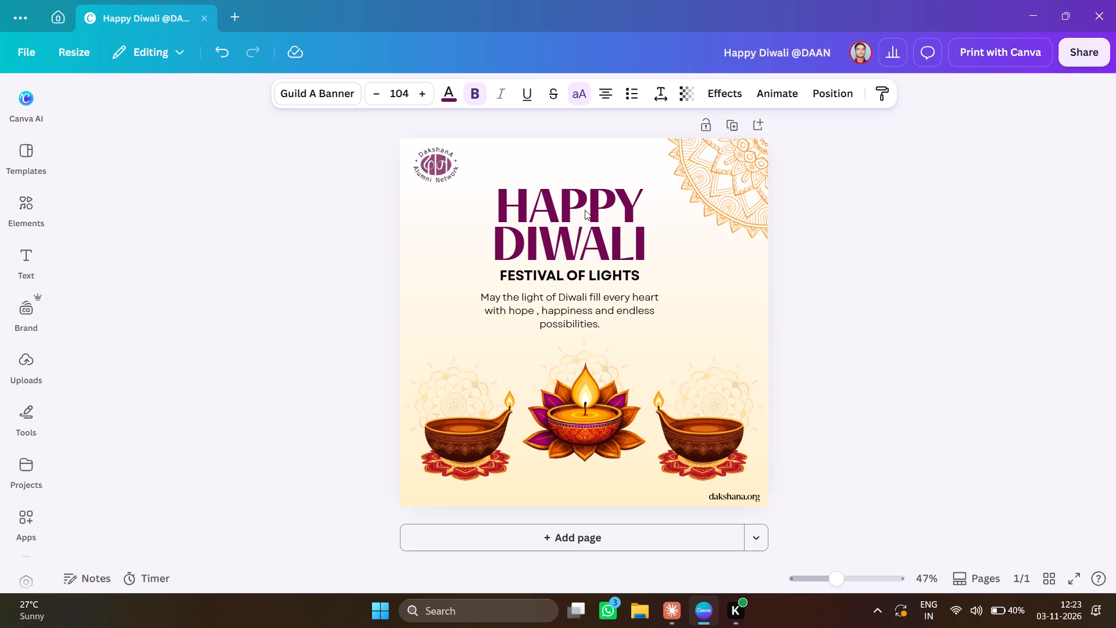
key(Up)
key(Up)
key(Up)
key(Up)
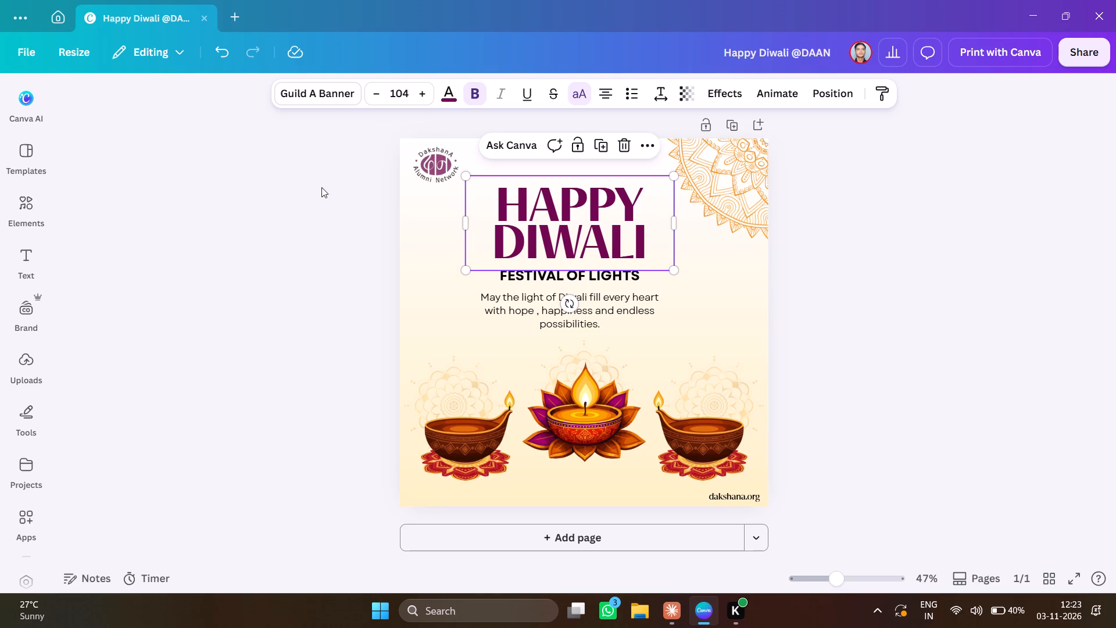
click(280, 234)
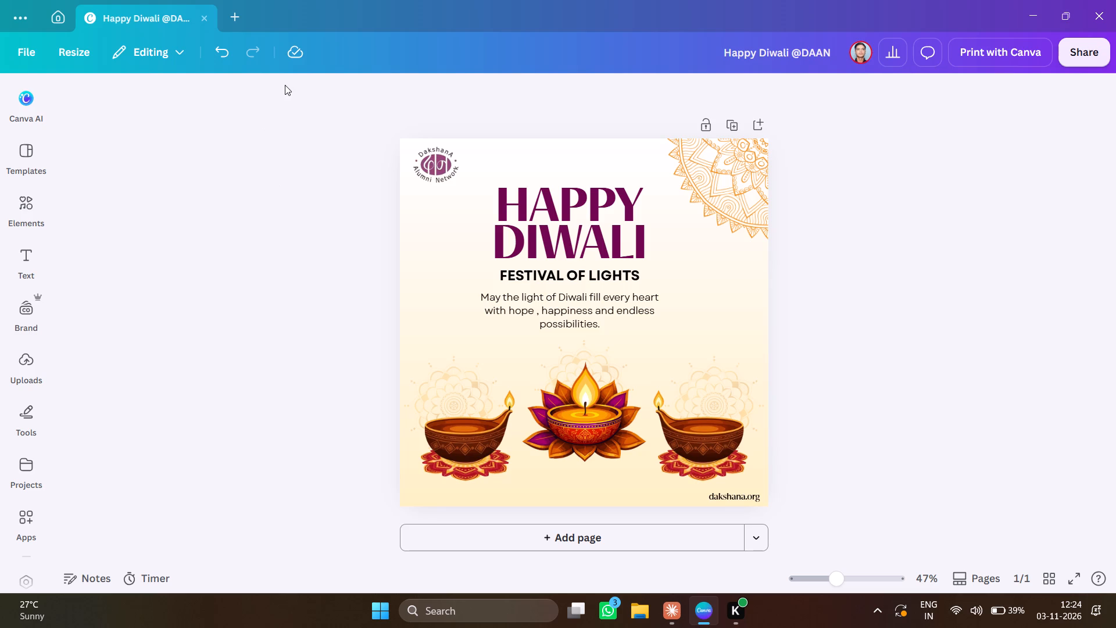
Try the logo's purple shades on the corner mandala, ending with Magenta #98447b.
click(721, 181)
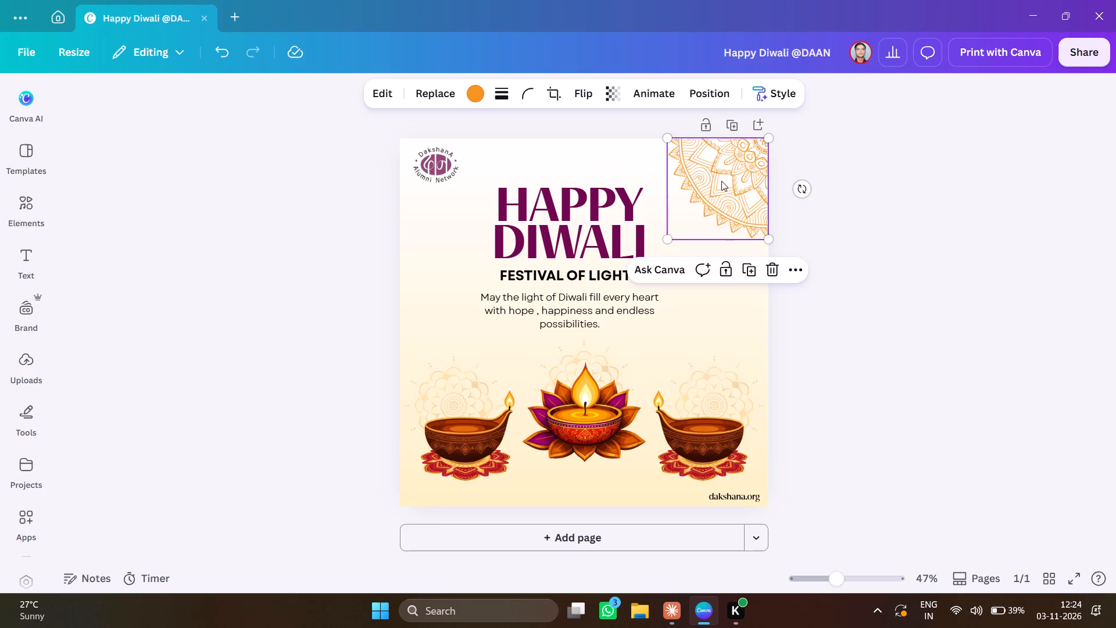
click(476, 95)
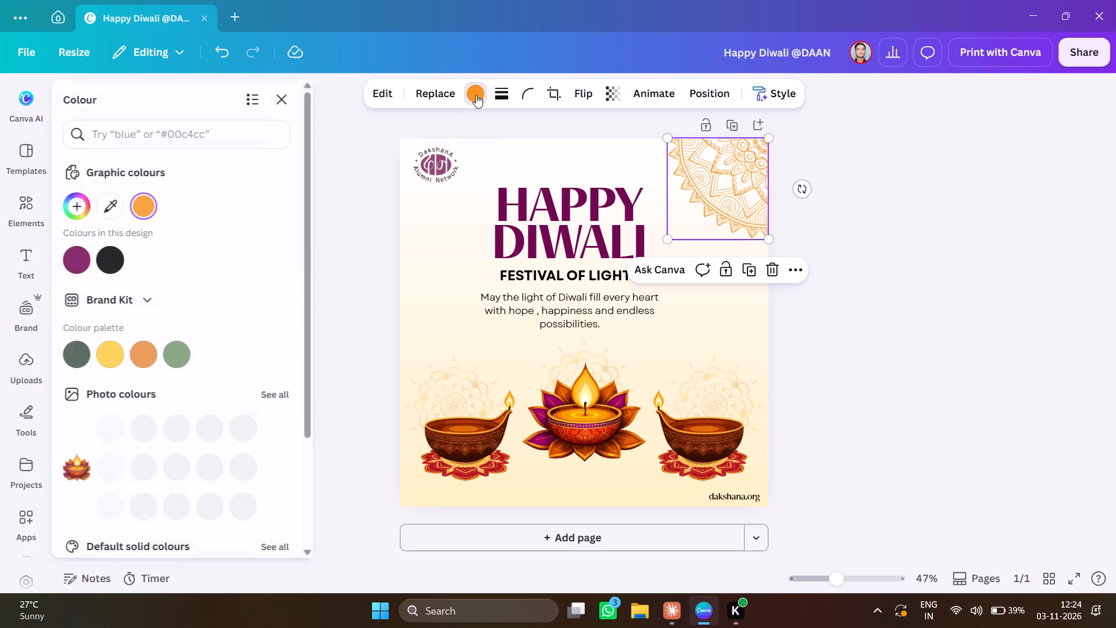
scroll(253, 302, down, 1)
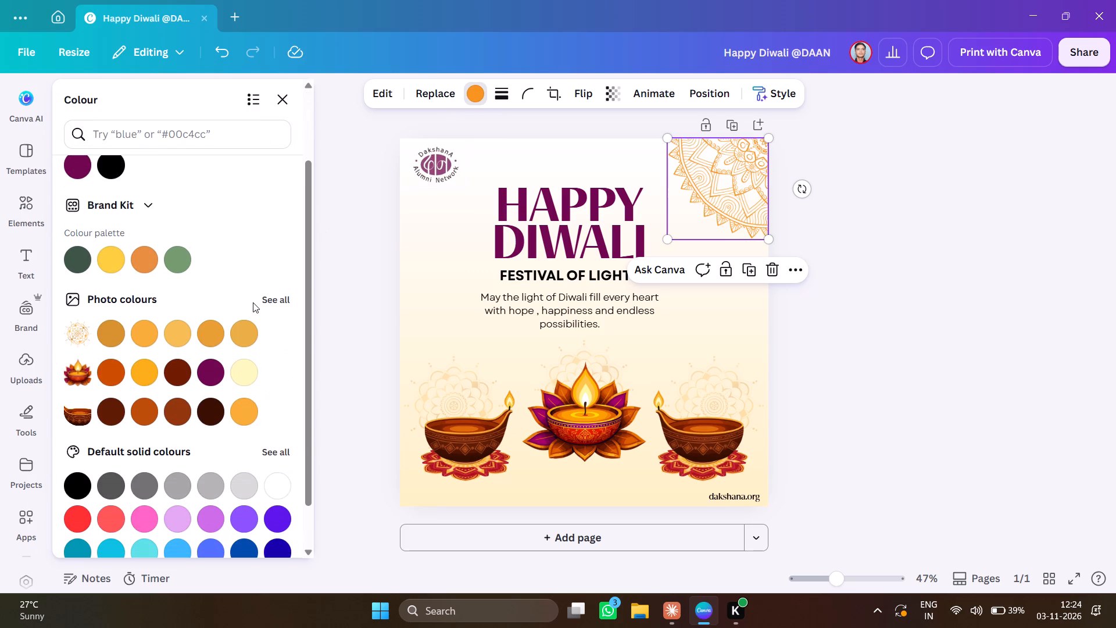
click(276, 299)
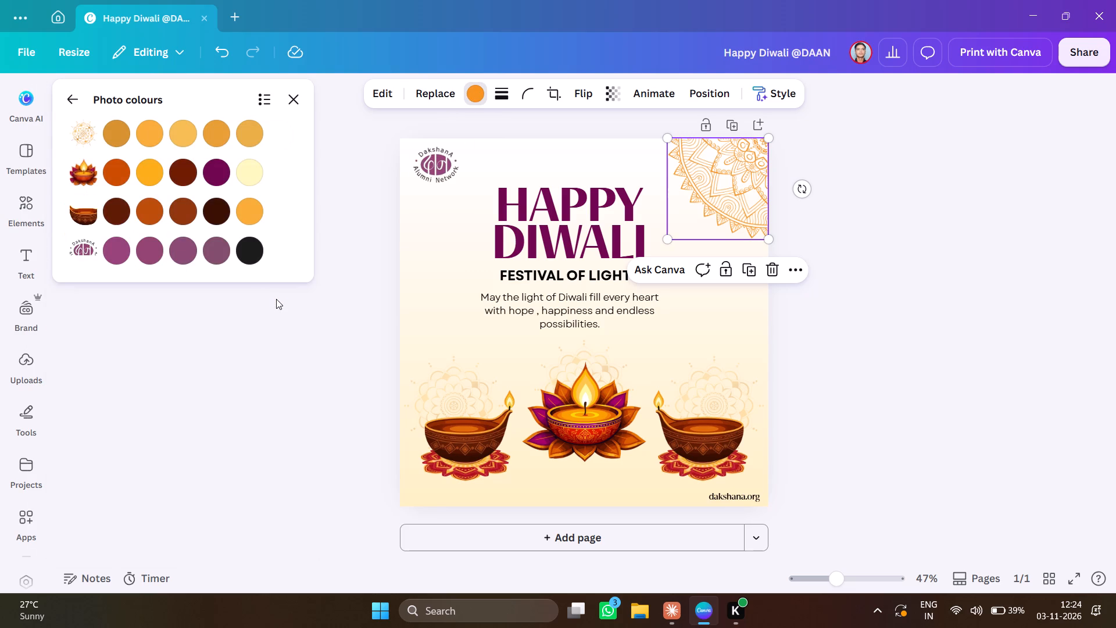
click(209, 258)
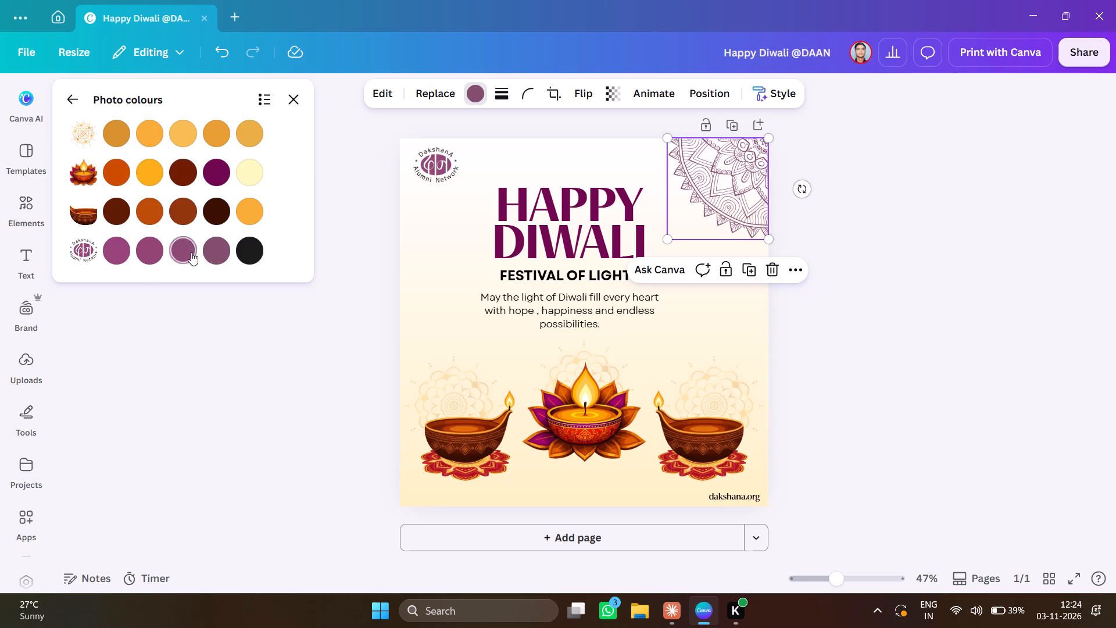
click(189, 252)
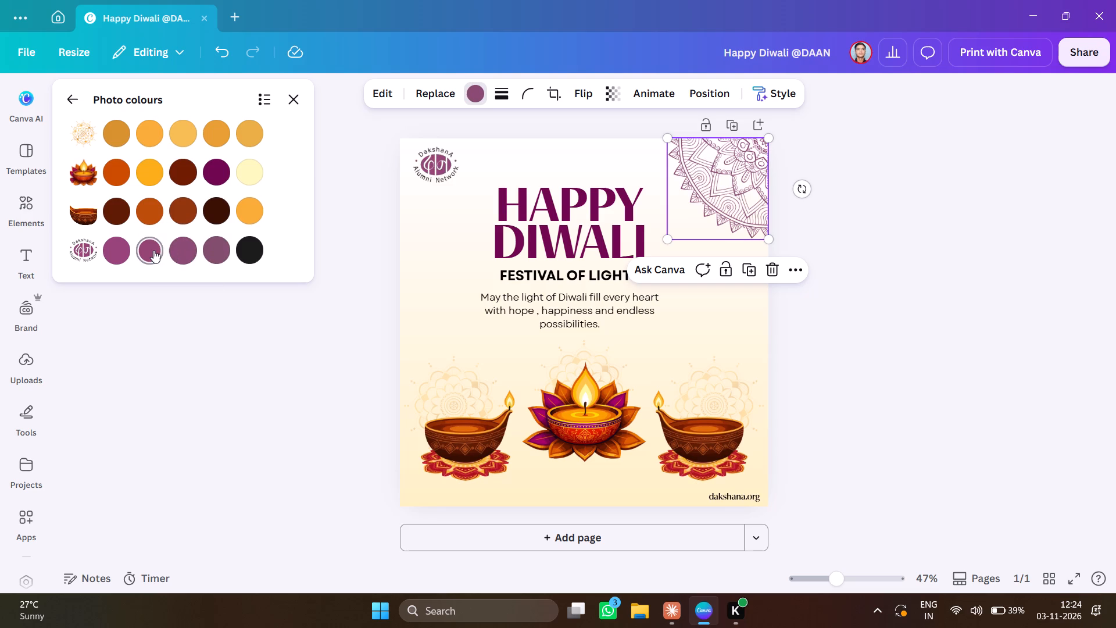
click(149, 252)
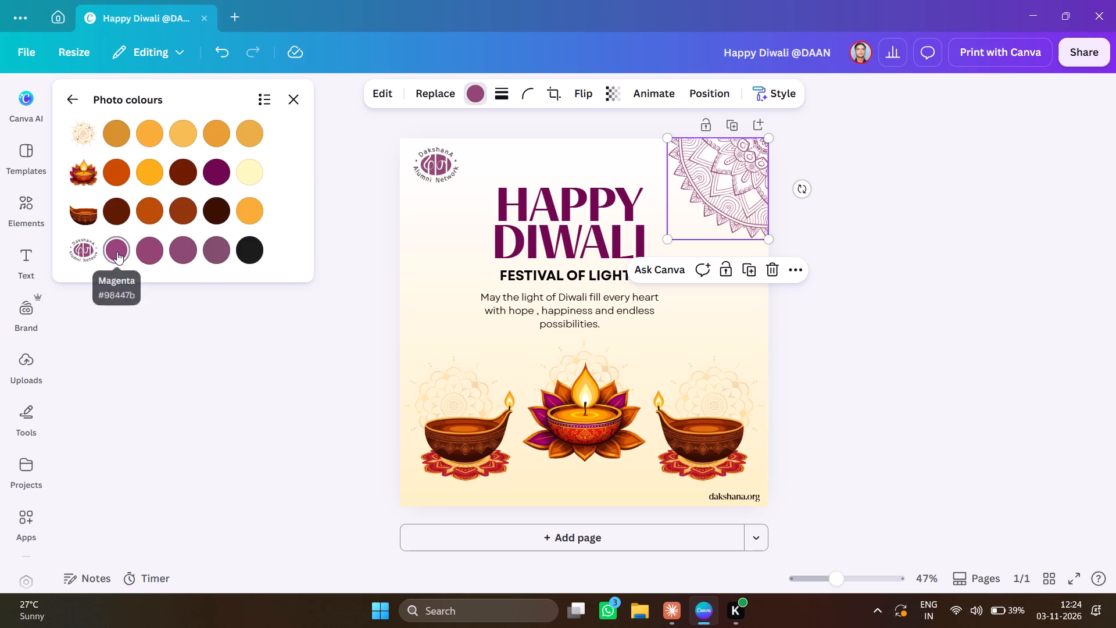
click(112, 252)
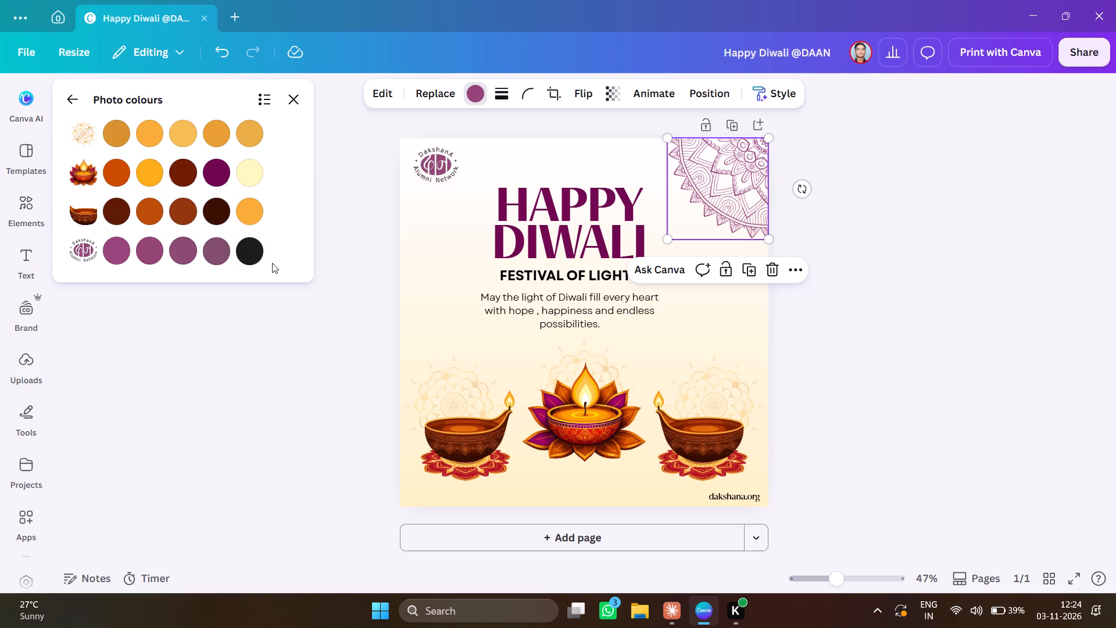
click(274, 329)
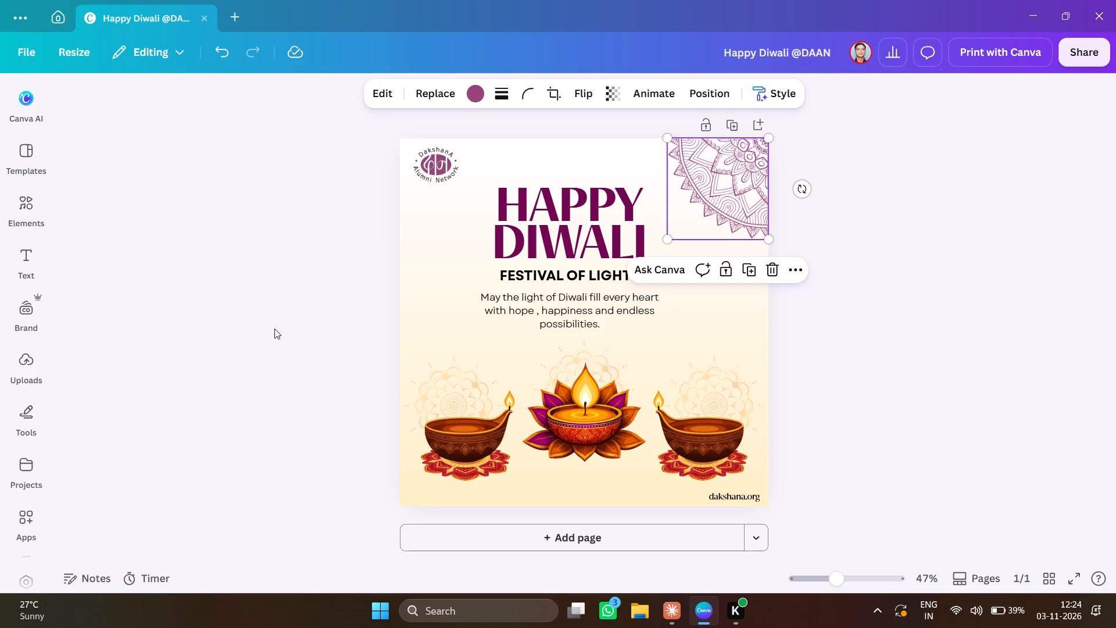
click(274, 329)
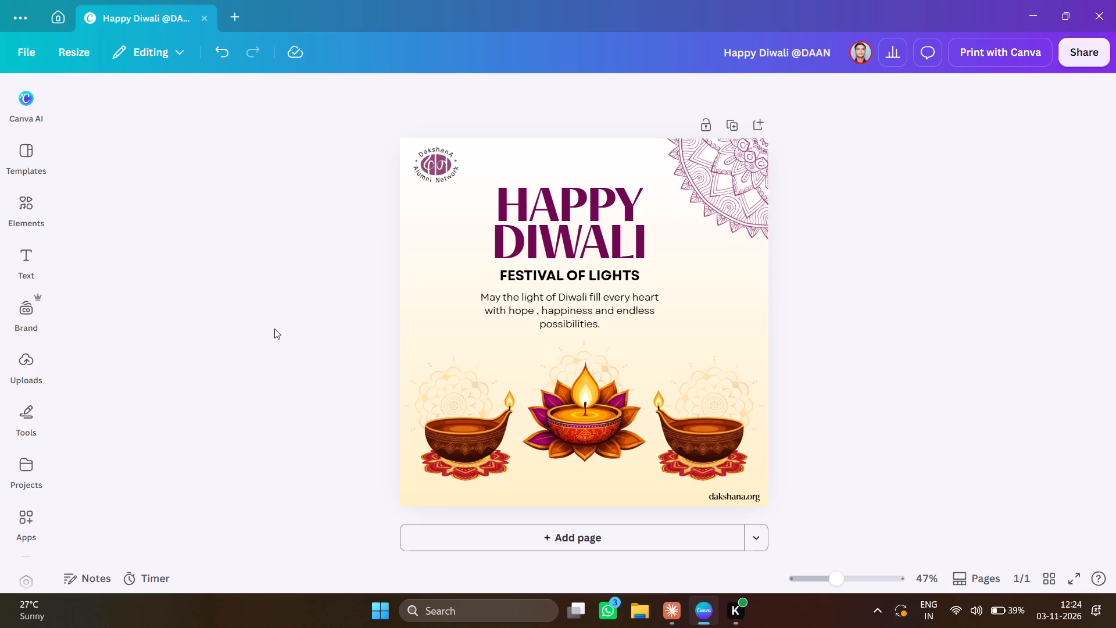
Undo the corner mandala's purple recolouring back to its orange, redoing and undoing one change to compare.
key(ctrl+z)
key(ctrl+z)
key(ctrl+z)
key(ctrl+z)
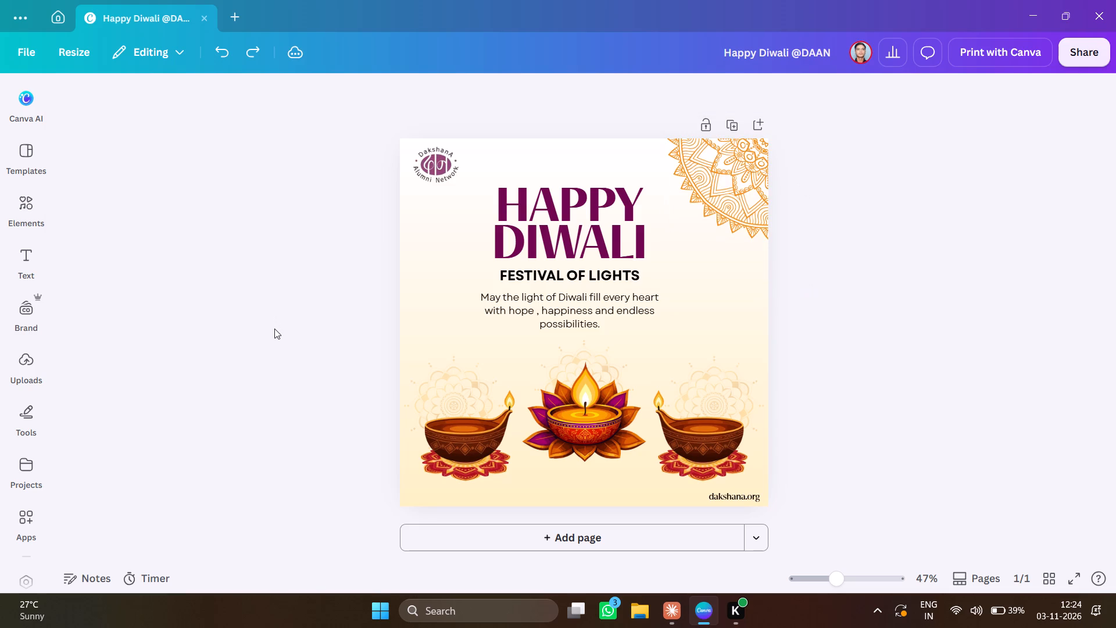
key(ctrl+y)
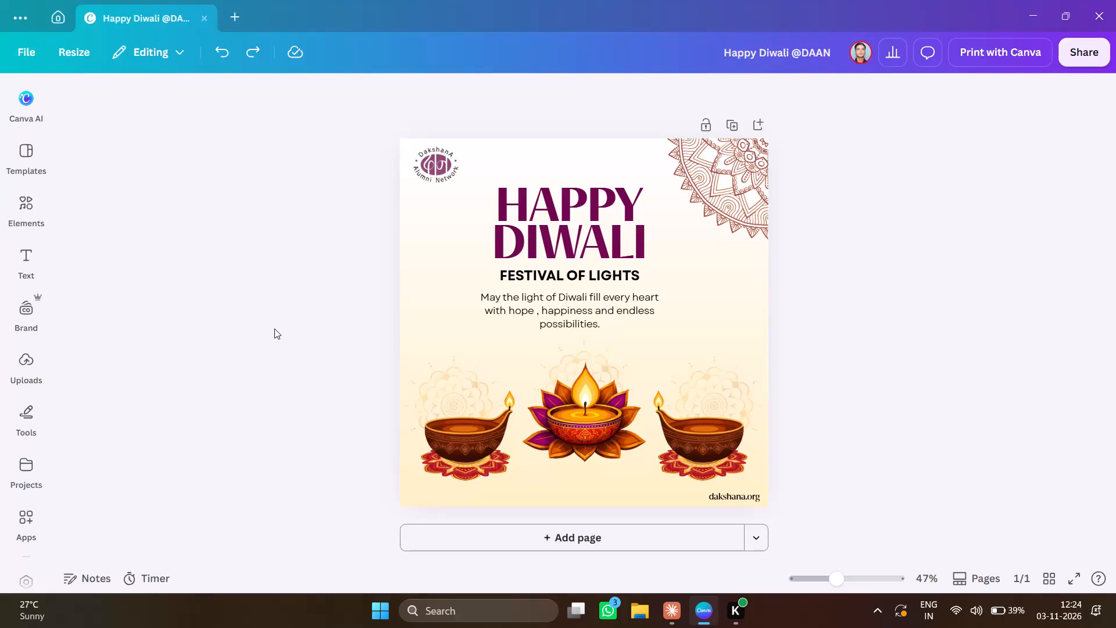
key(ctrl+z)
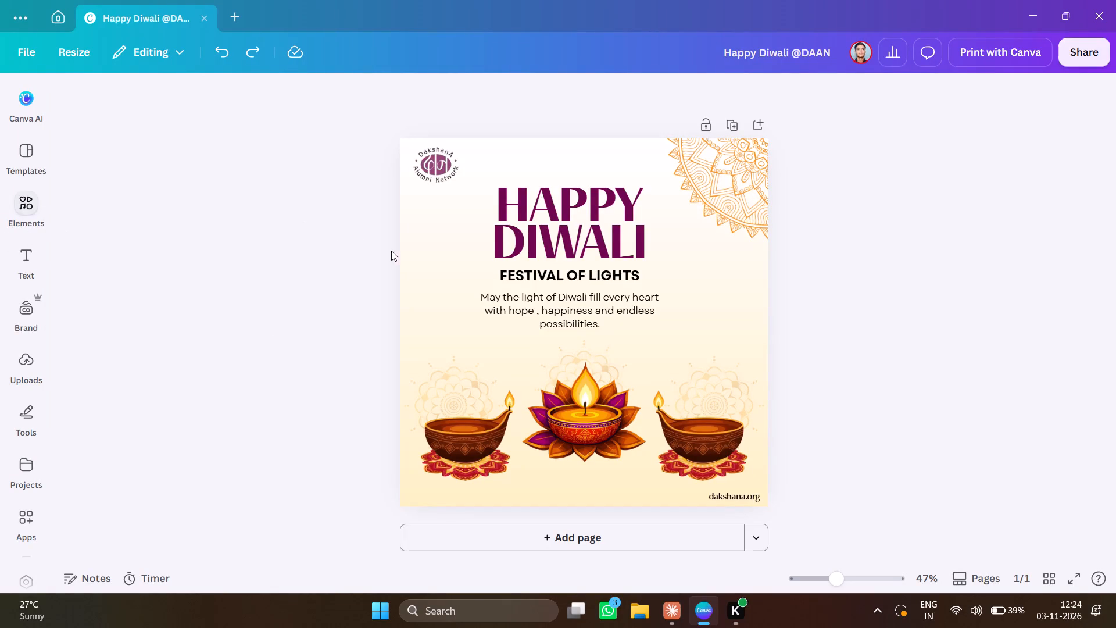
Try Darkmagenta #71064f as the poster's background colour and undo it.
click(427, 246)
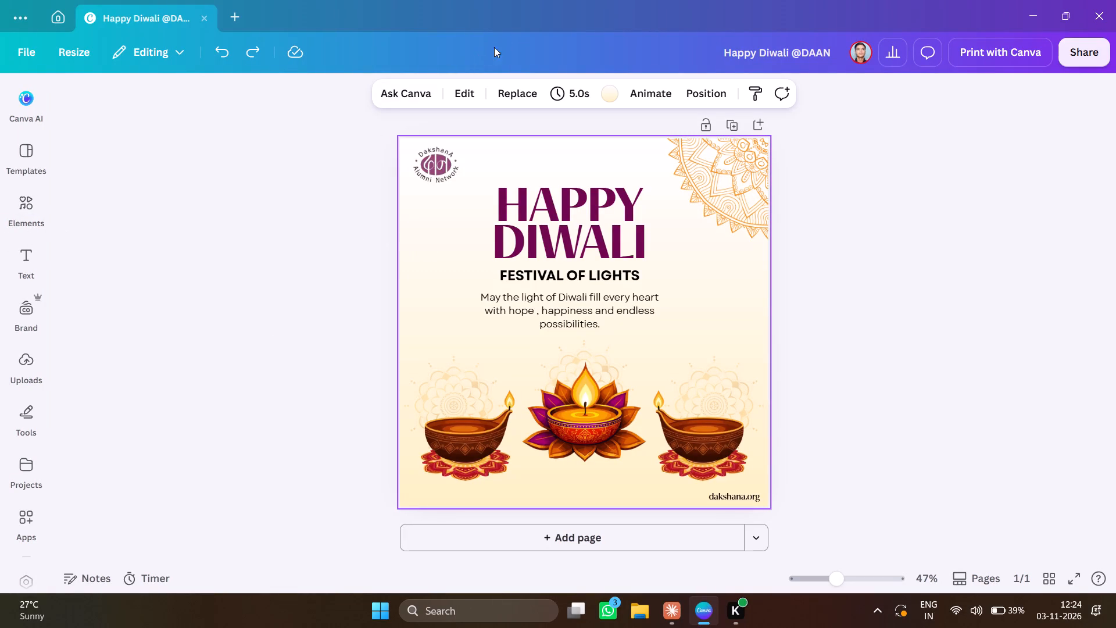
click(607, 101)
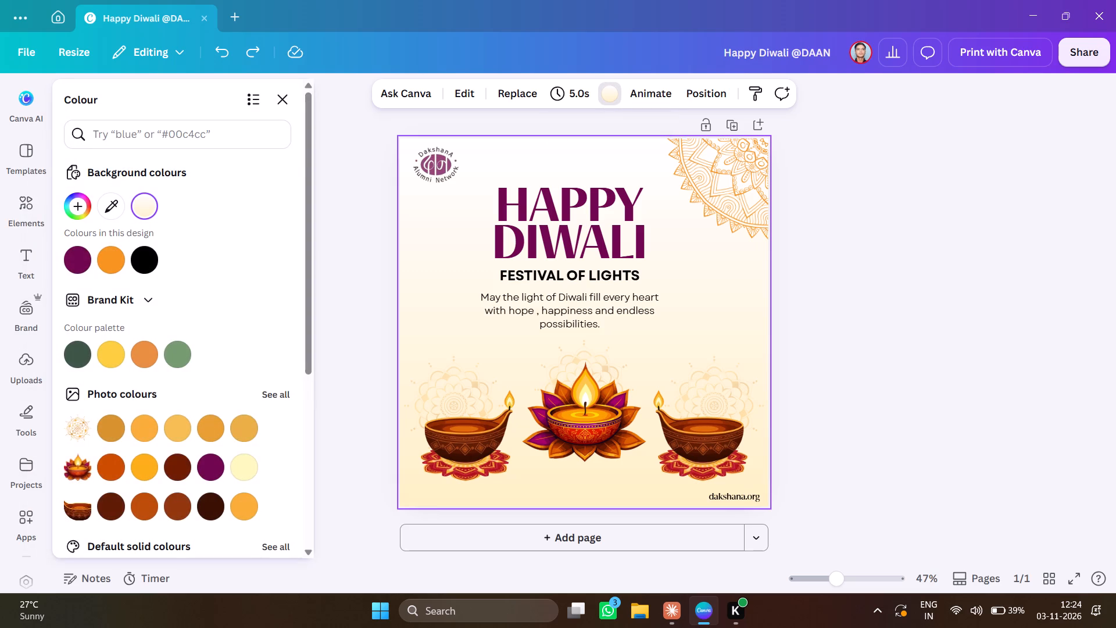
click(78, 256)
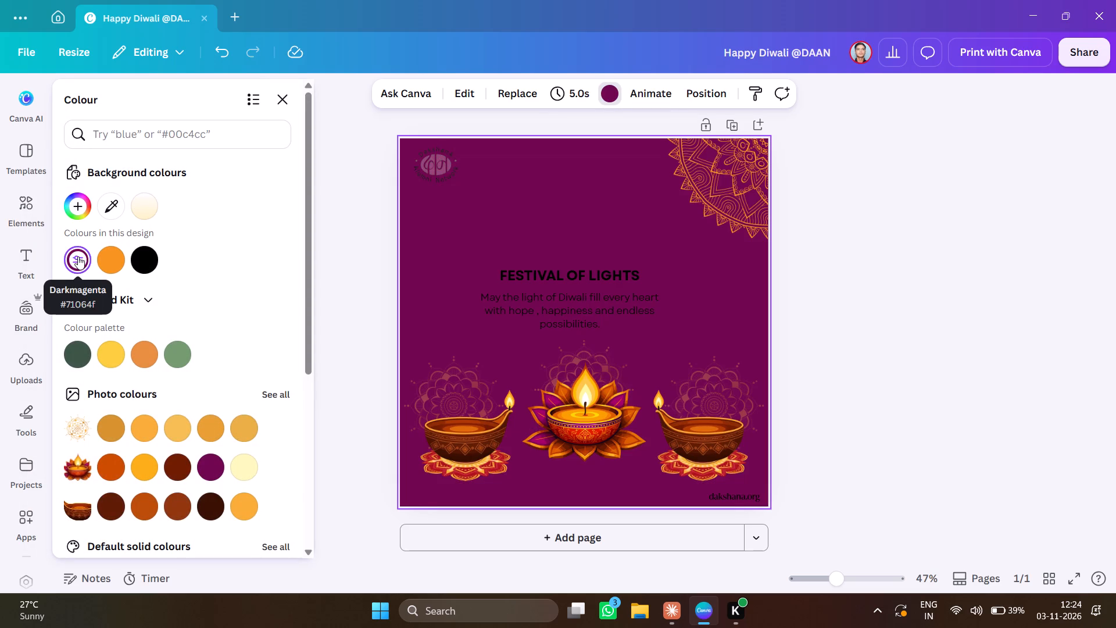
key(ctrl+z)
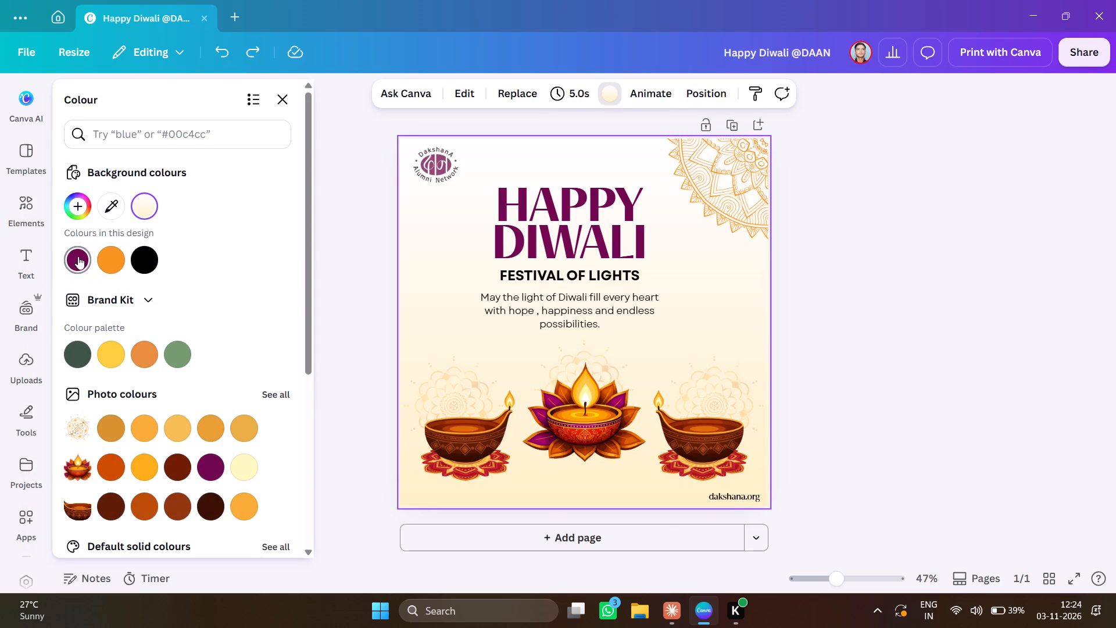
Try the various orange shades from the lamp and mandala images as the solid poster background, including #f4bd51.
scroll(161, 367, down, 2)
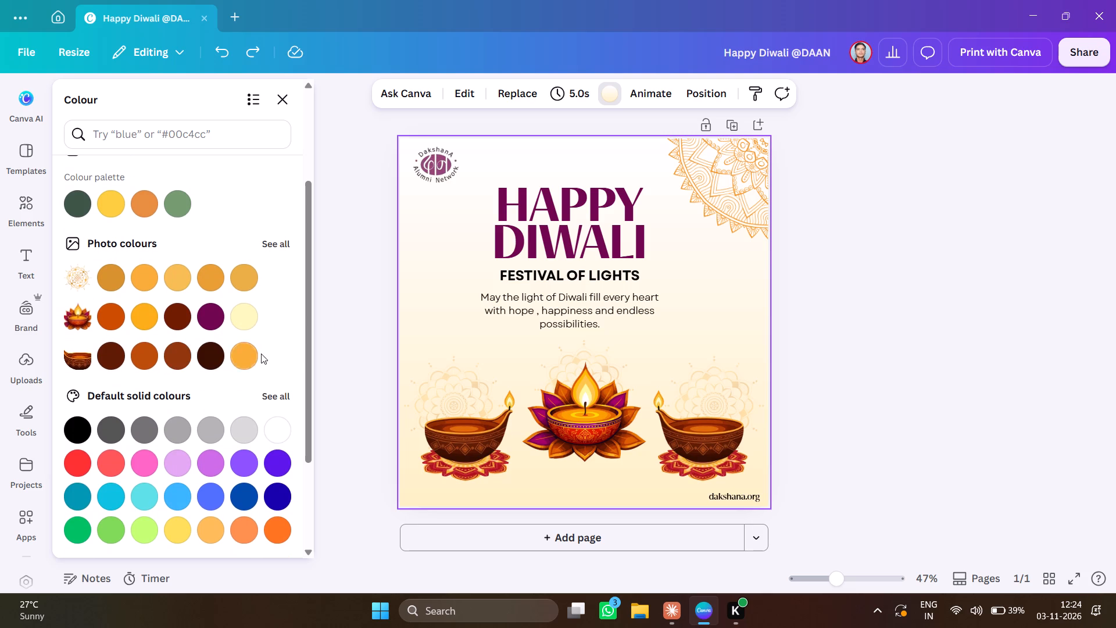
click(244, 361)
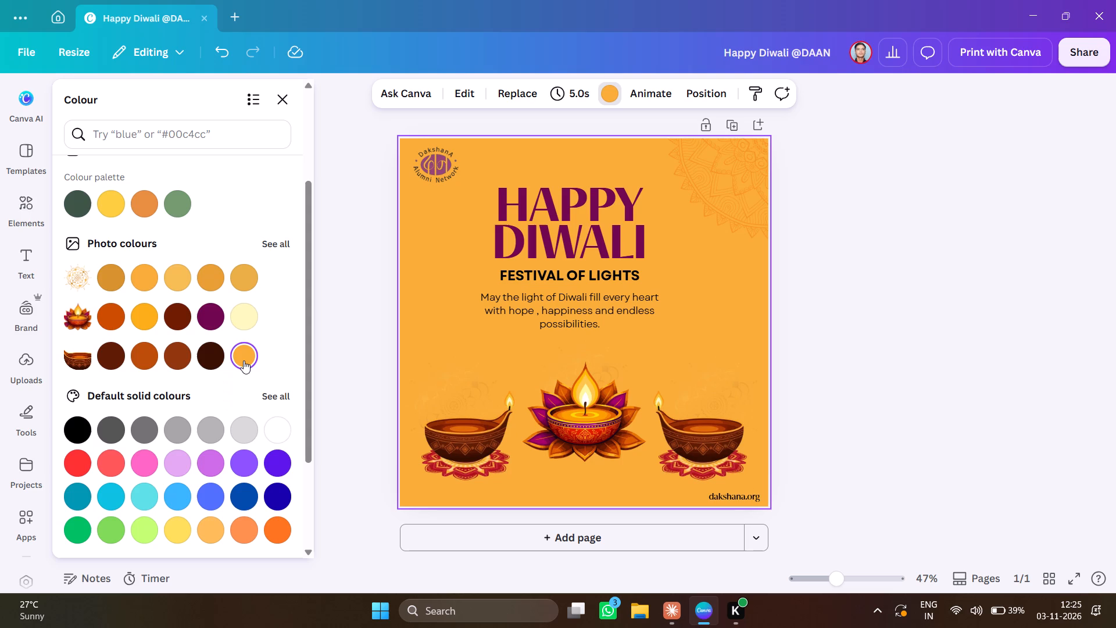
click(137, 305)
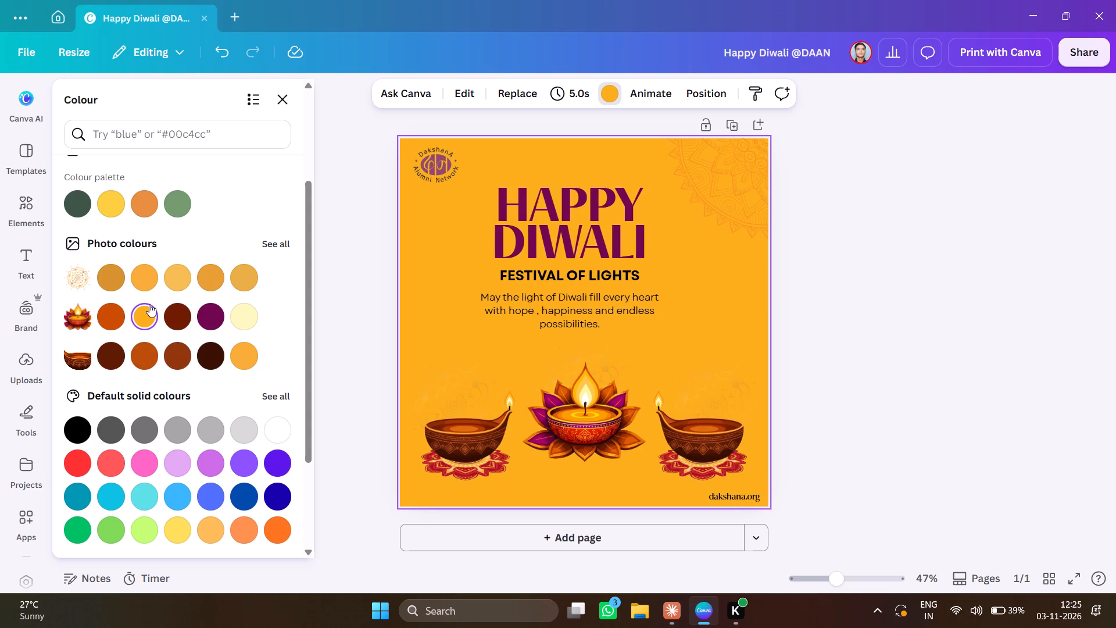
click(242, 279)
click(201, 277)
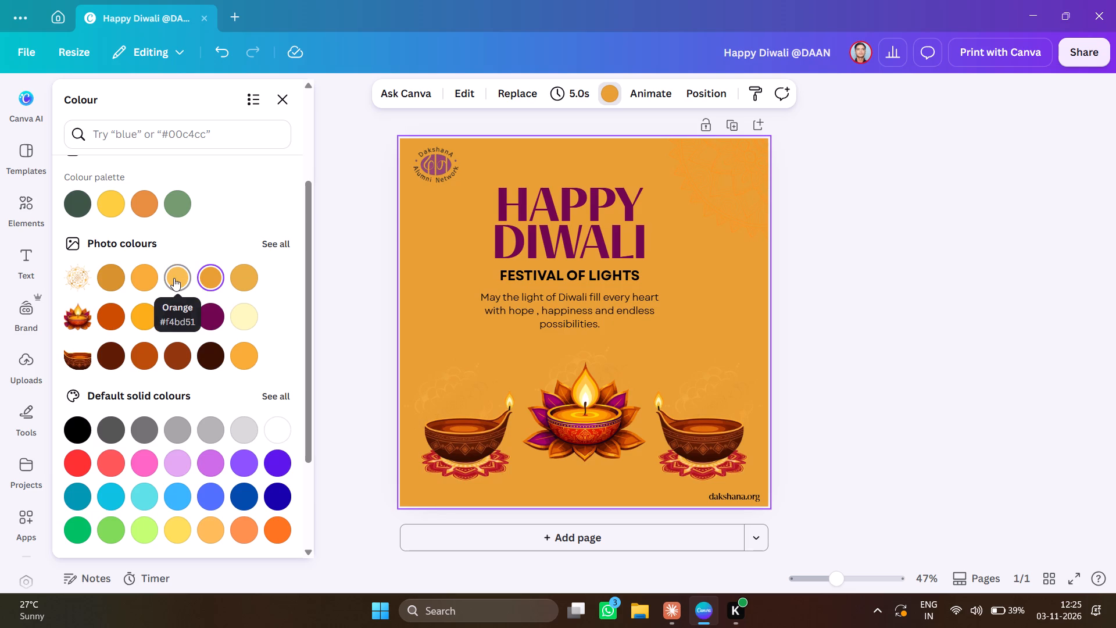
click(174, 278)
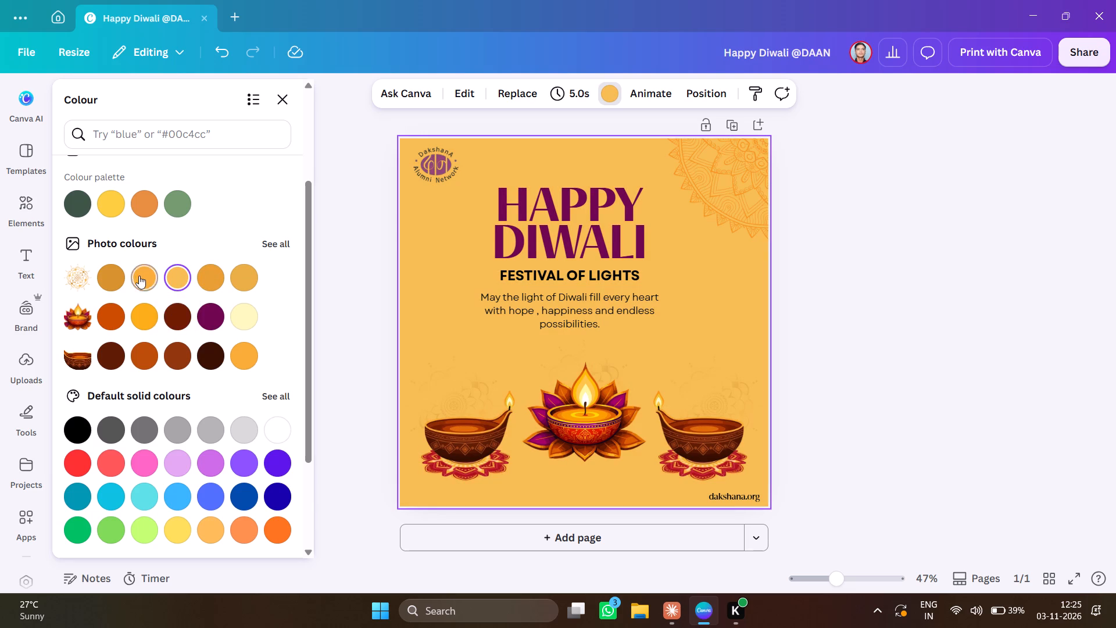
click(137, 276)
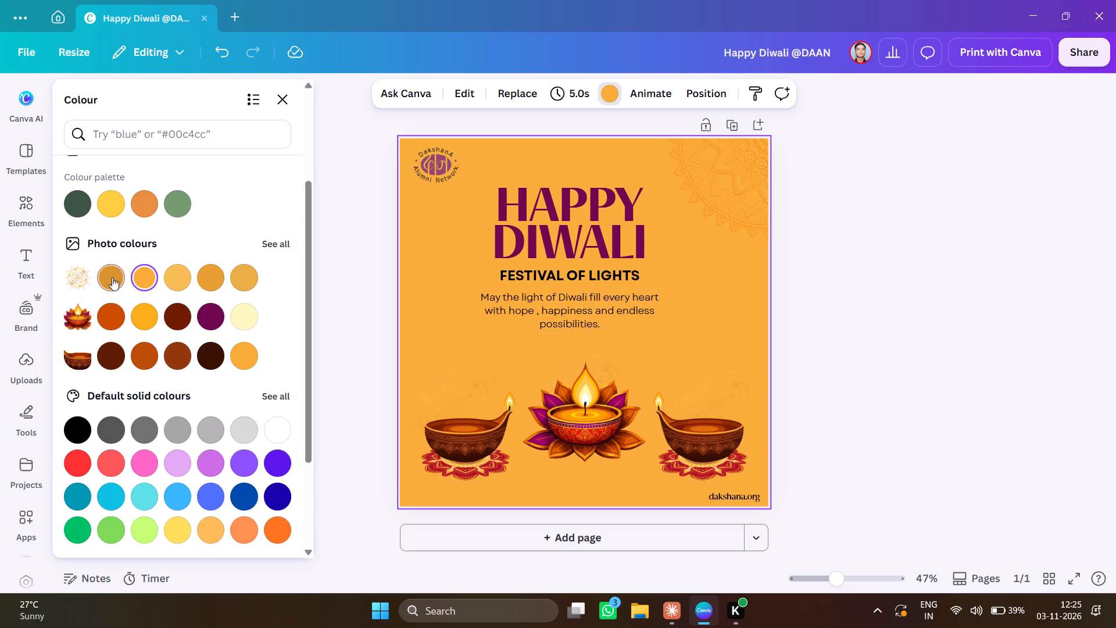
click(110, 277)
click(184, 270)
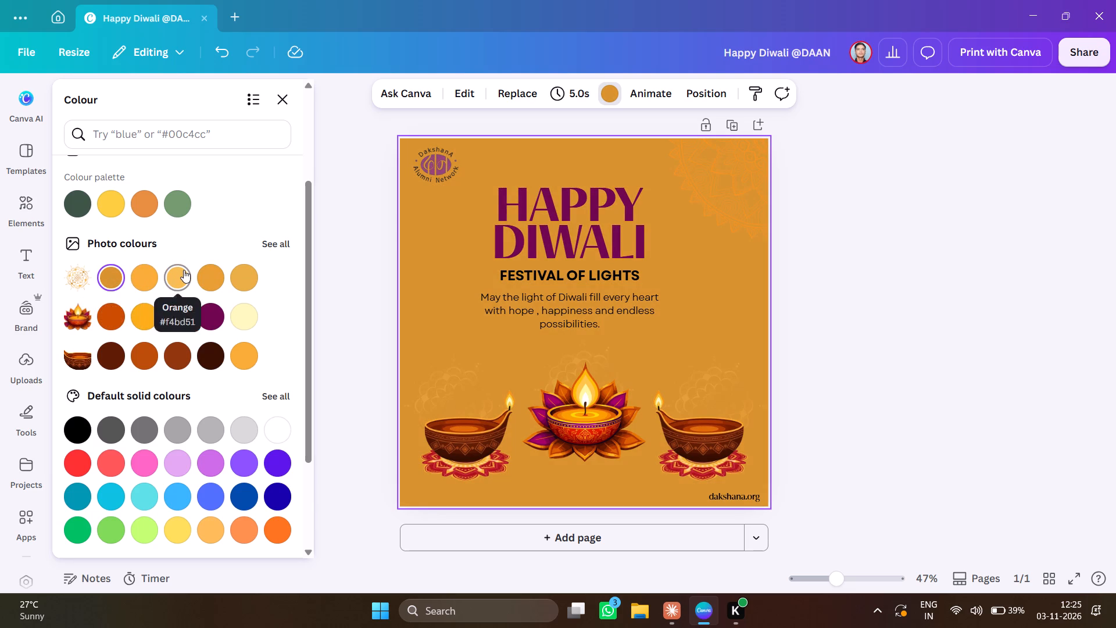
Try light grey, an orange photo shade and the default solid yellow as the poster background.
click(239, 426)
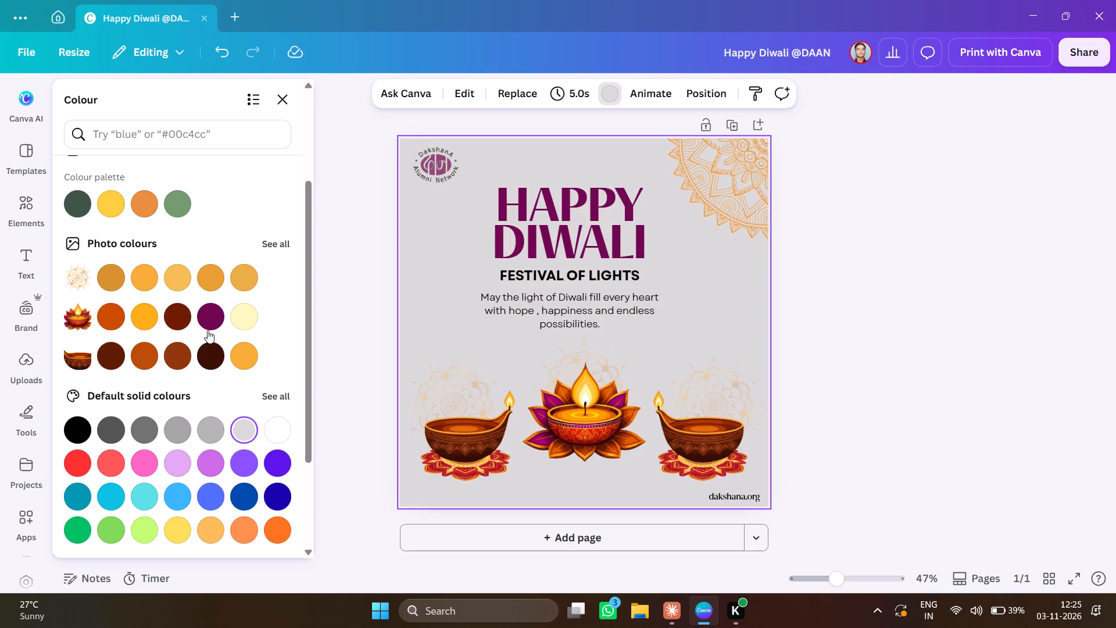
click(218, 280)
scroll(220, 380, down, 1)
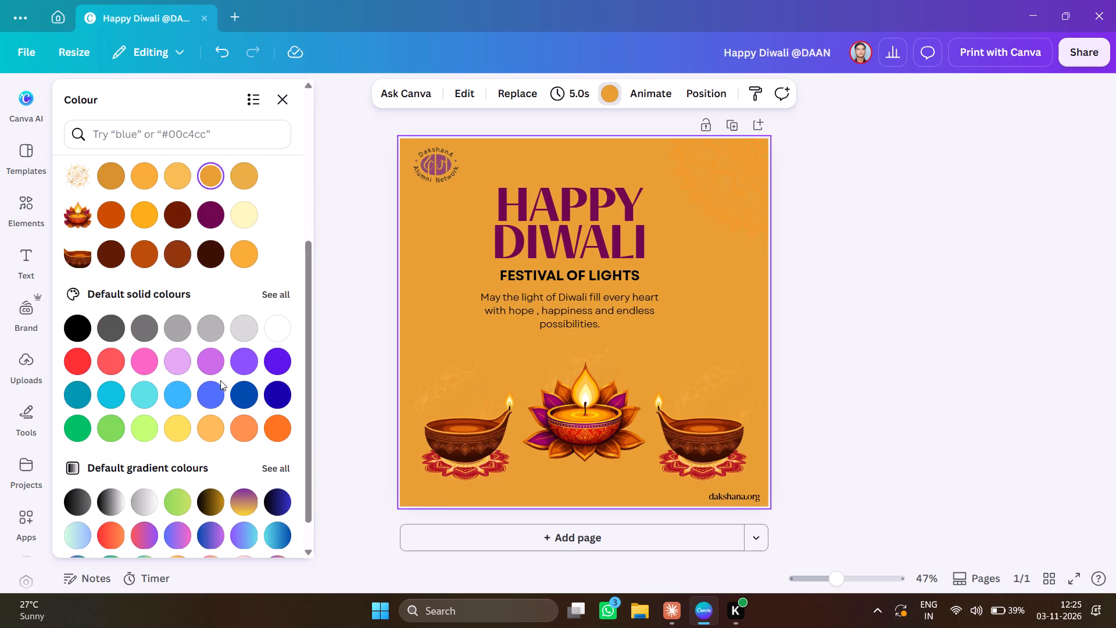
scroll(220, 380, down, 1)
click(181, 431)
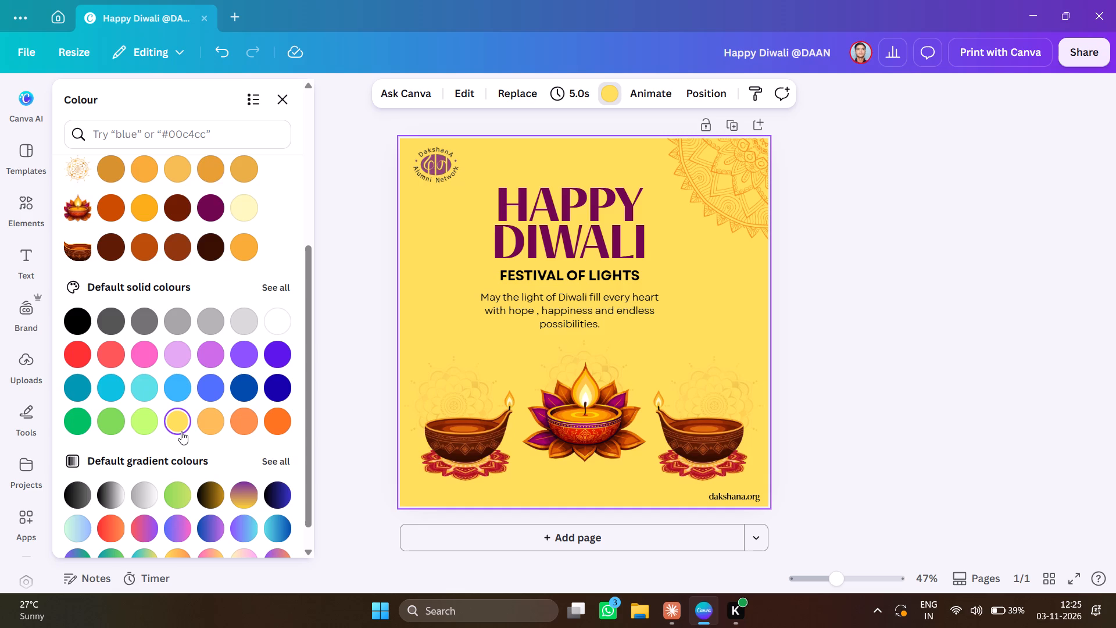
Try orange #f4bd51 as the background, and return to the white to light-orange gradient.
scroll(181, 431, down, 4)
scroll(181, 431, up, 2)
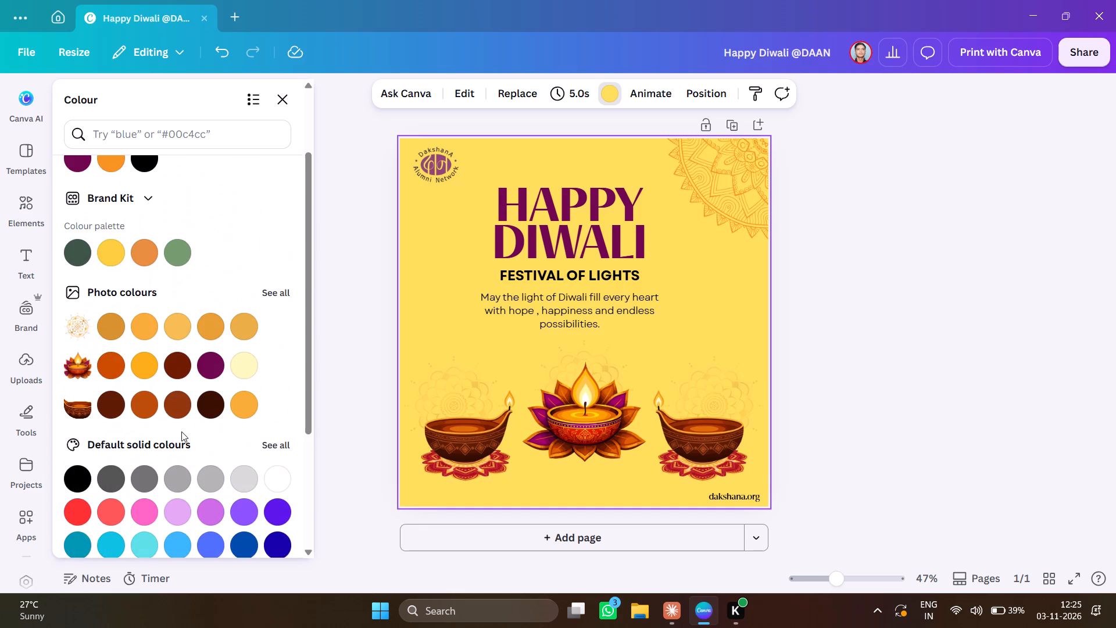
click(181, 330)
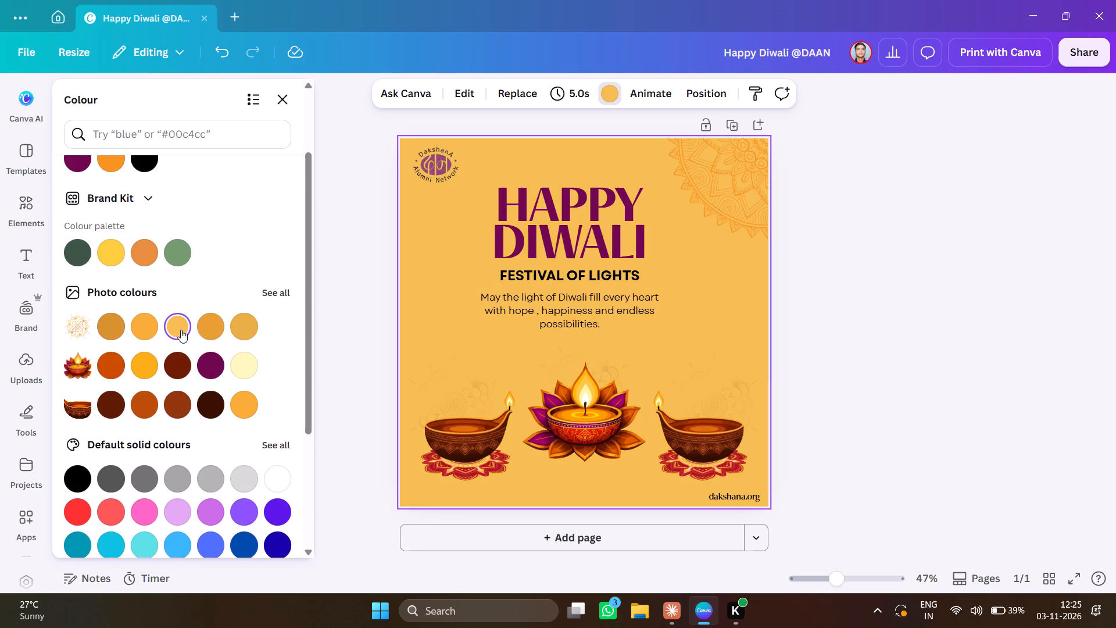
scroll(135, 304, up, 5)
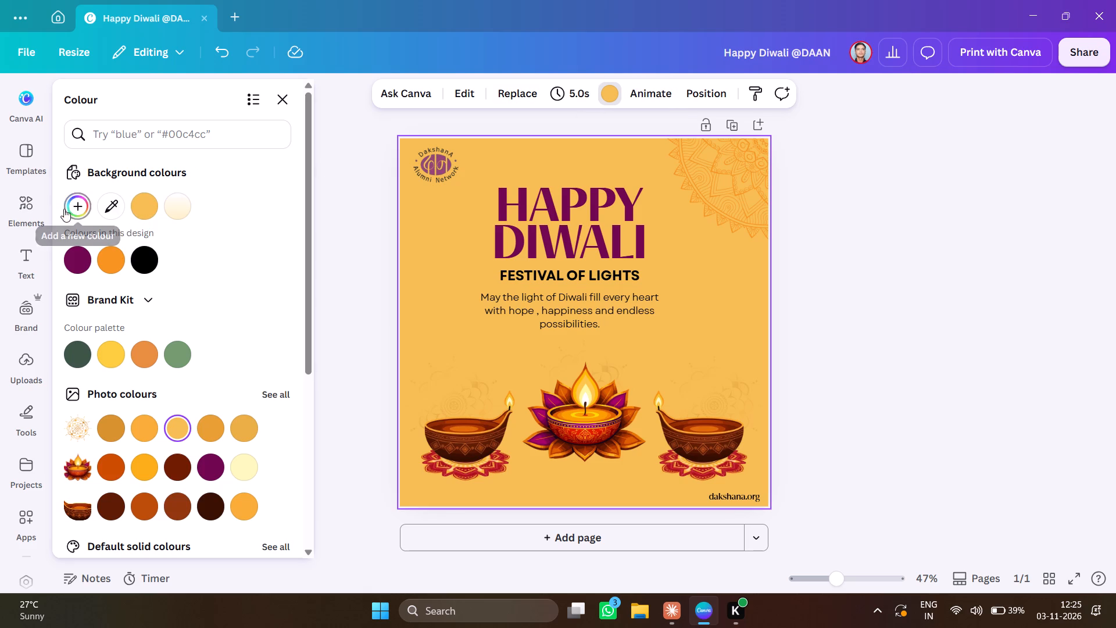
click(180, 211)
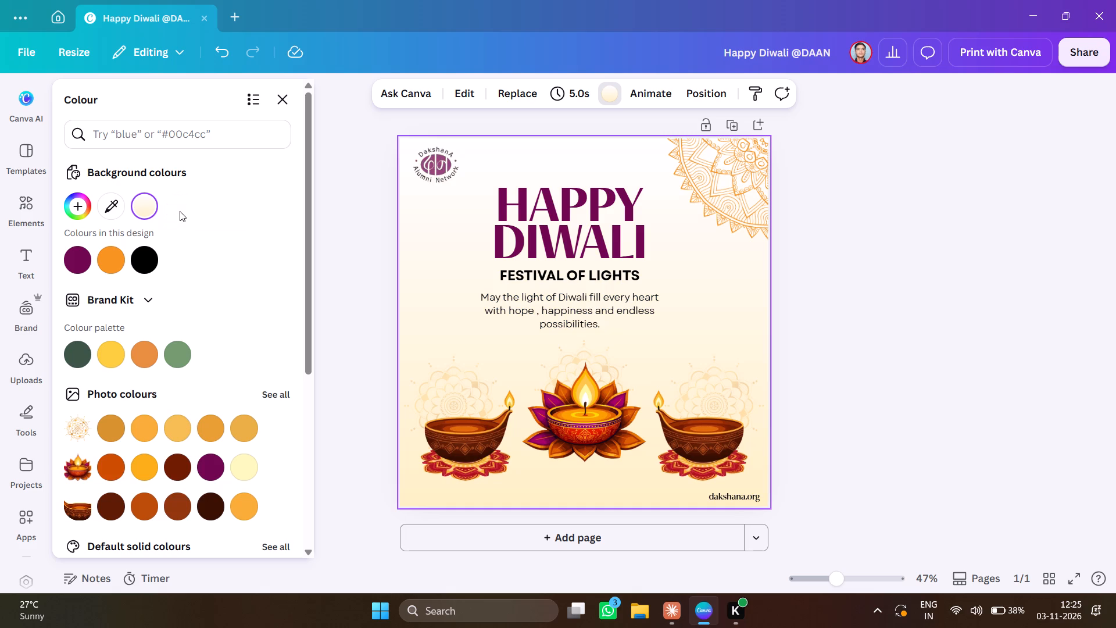
click(175, 427)
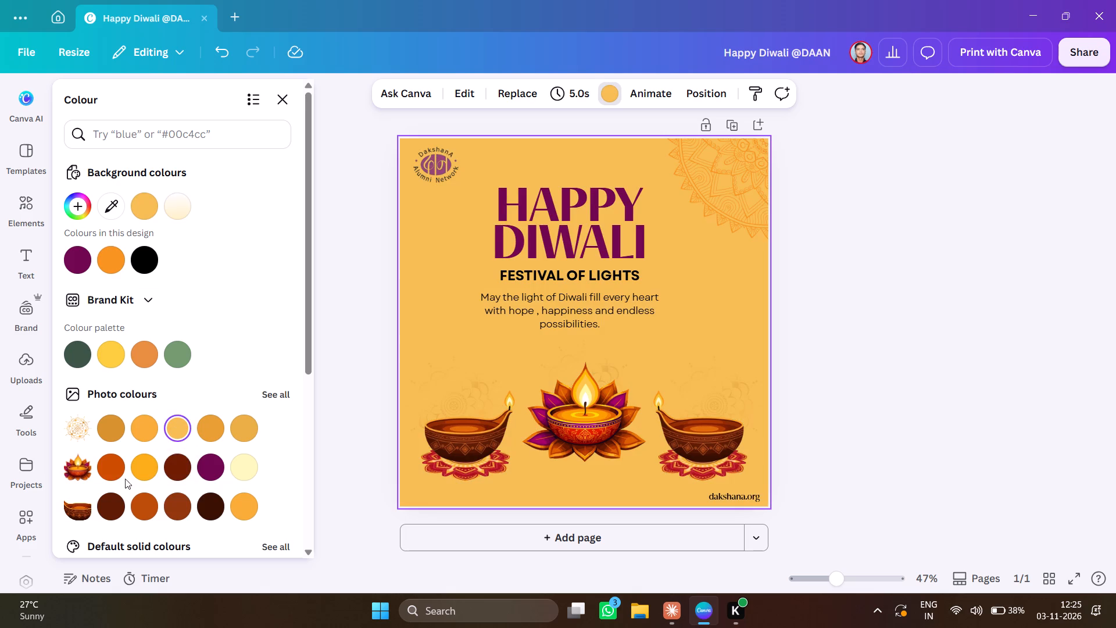
click(150, 431)
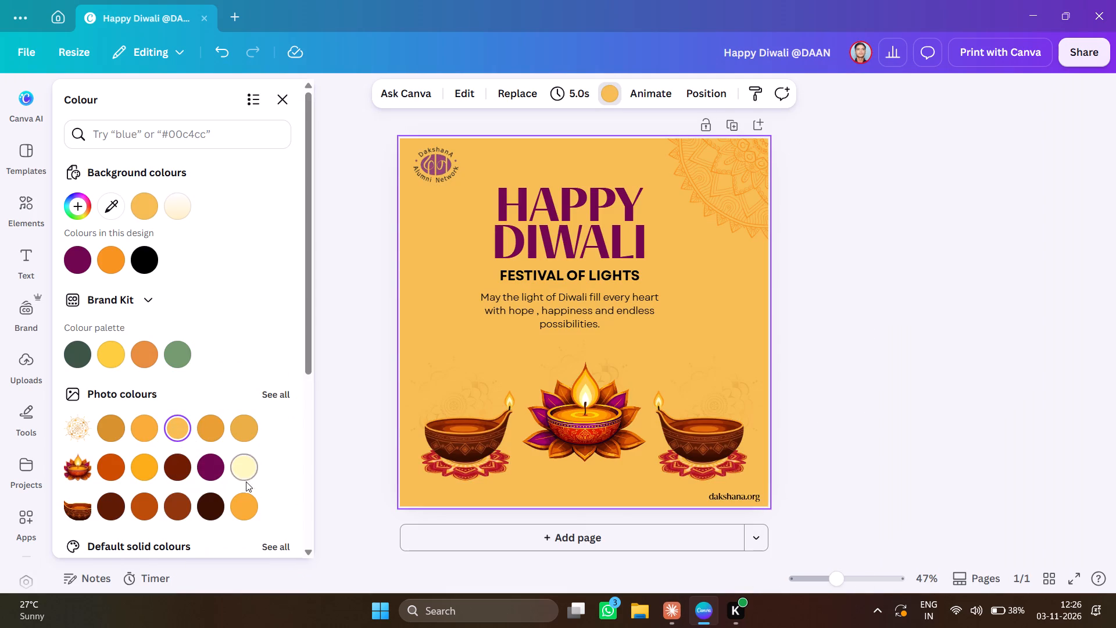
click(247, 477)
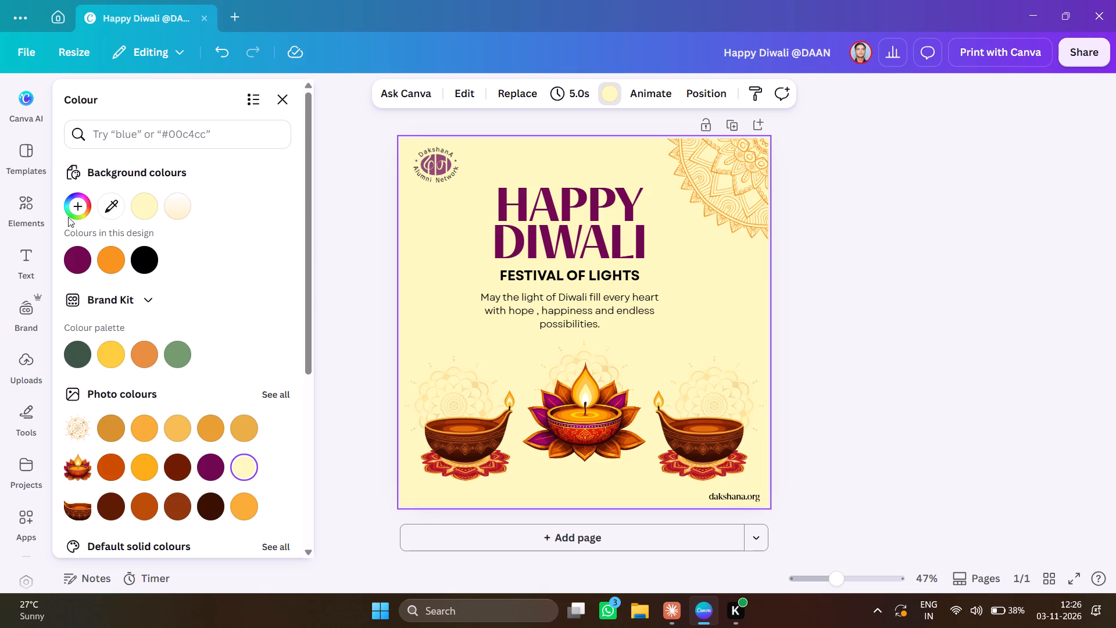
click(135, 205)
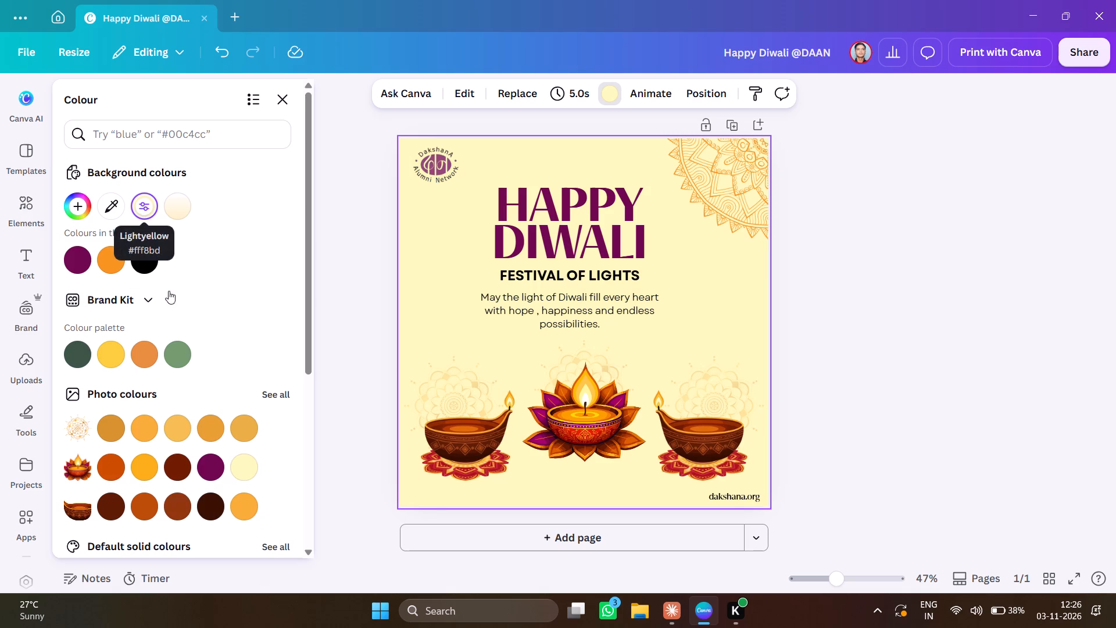
Starting from orange #f4bd51, lighten the poster background to a custom solid pale orange, #FFE1A6.
click(177, 434)
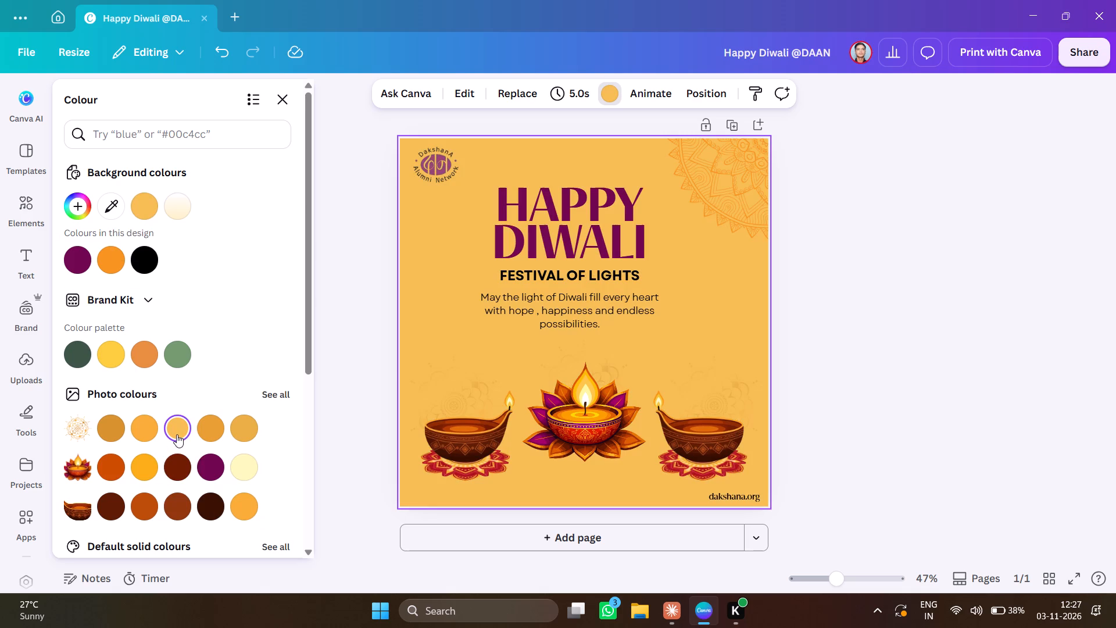
click(81, 206)
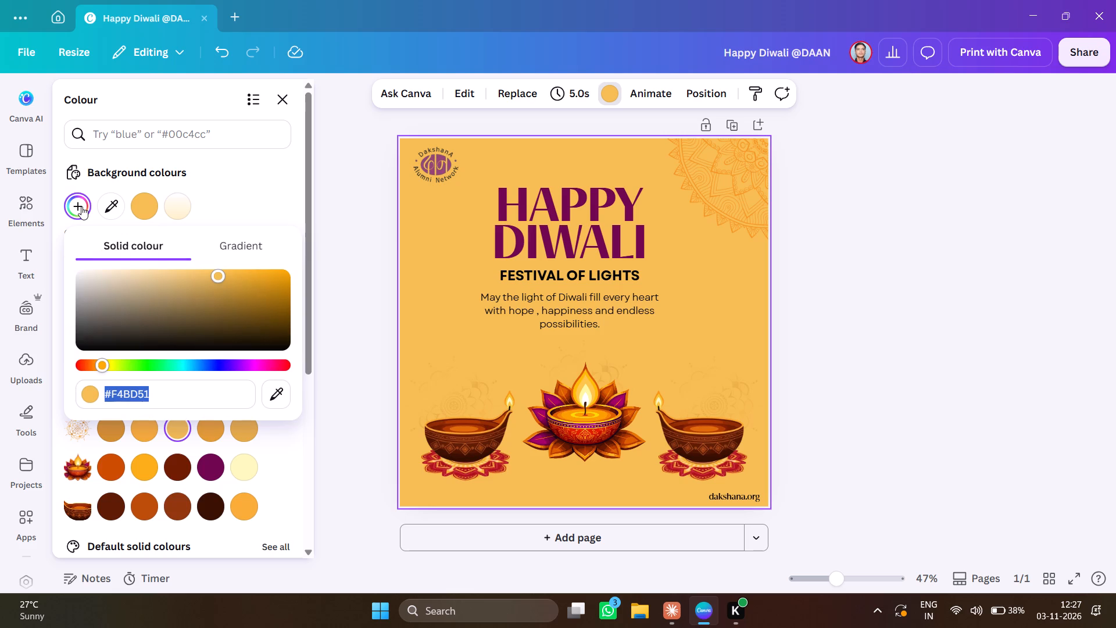
drag(217, 273, 206, 273)
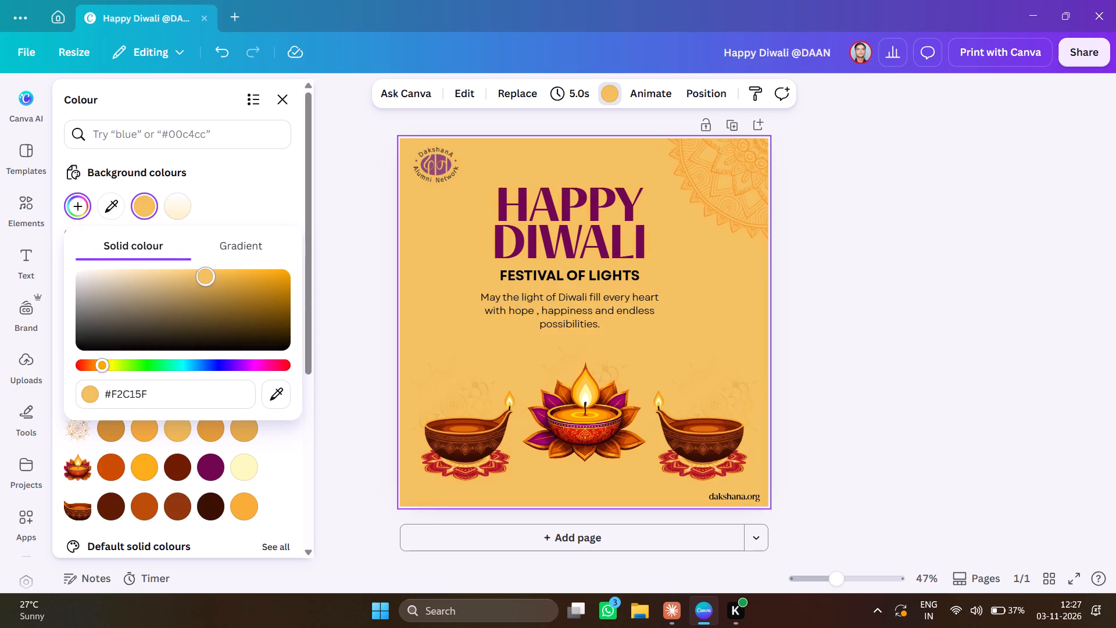
drag(206, 273, 142, 266)
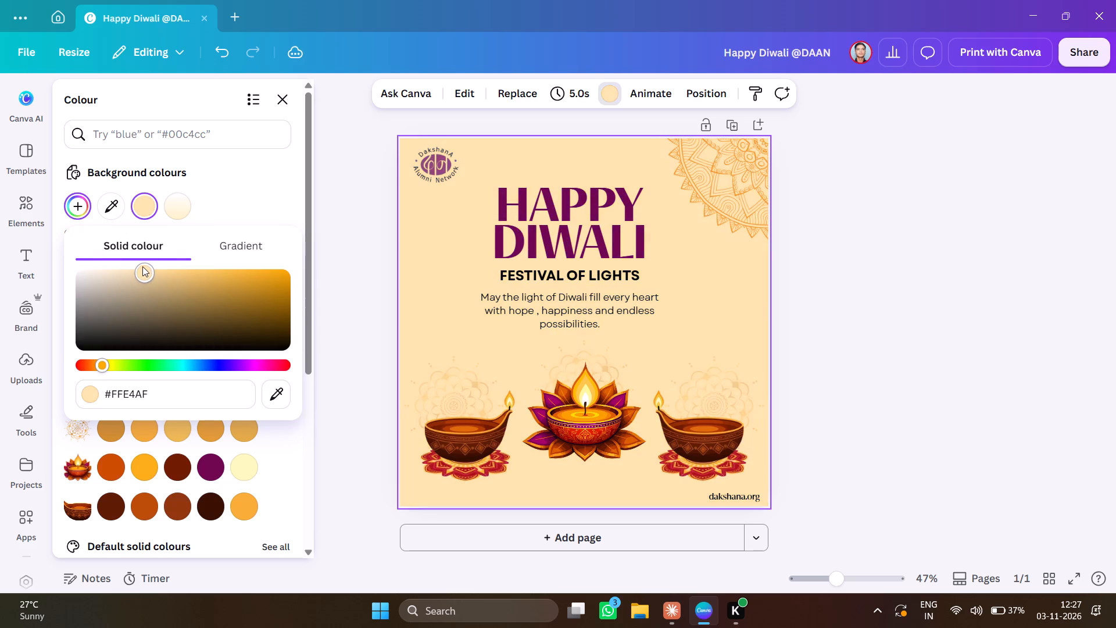
drag(142, 266, 141, 263)
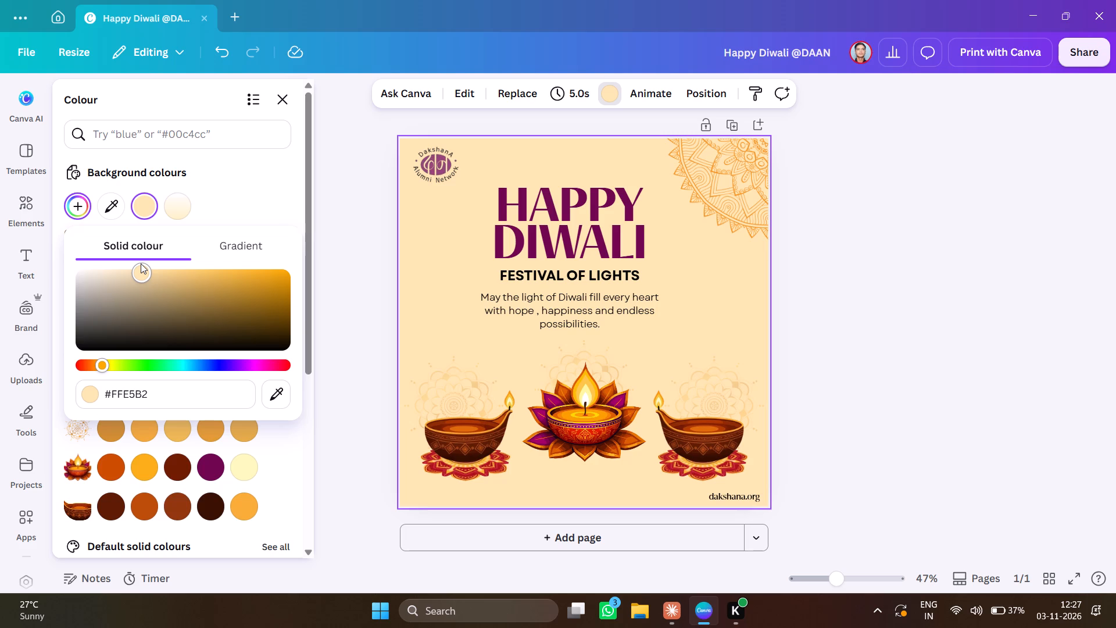
drag(141, 263, 140, 237)
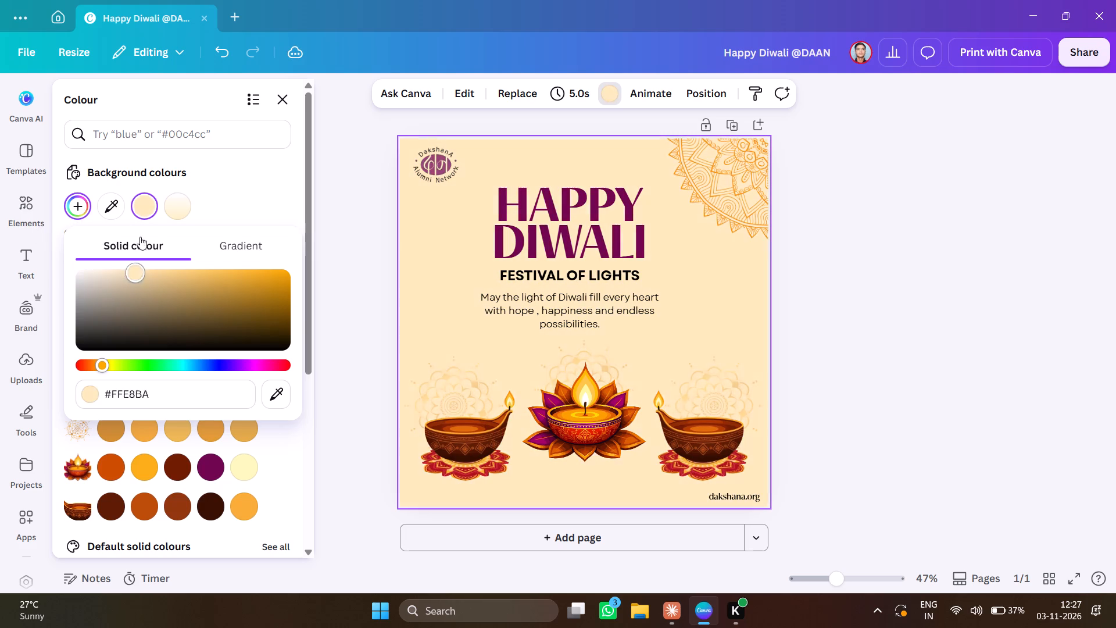
drag(140, 237, 145, 244)
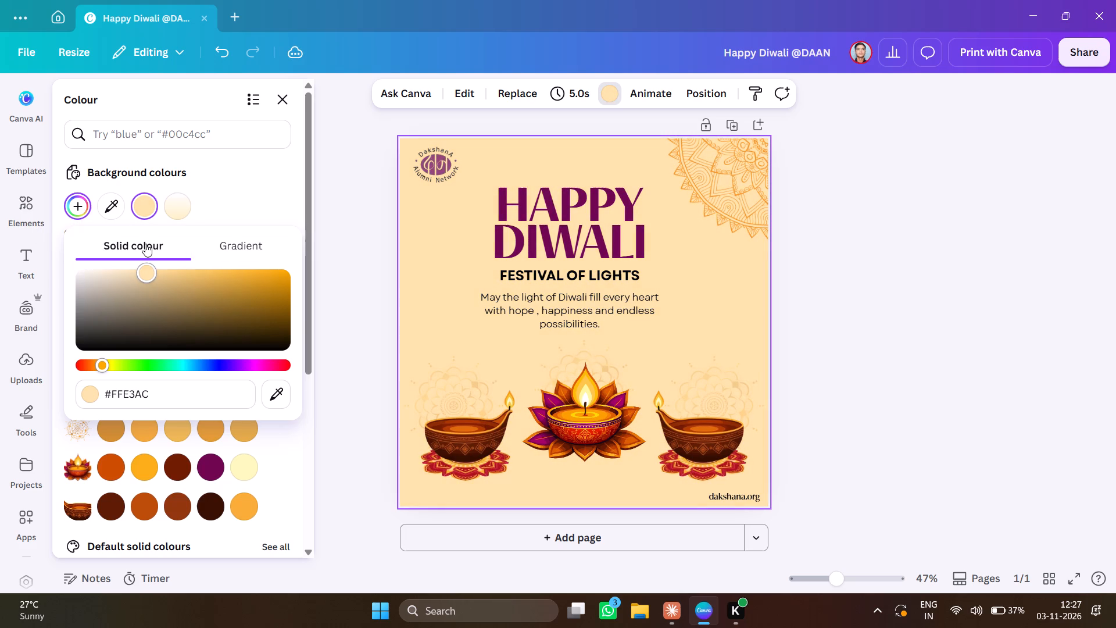
drag(145, 244, 145, 245)
drag(145, 245, 174, 251)
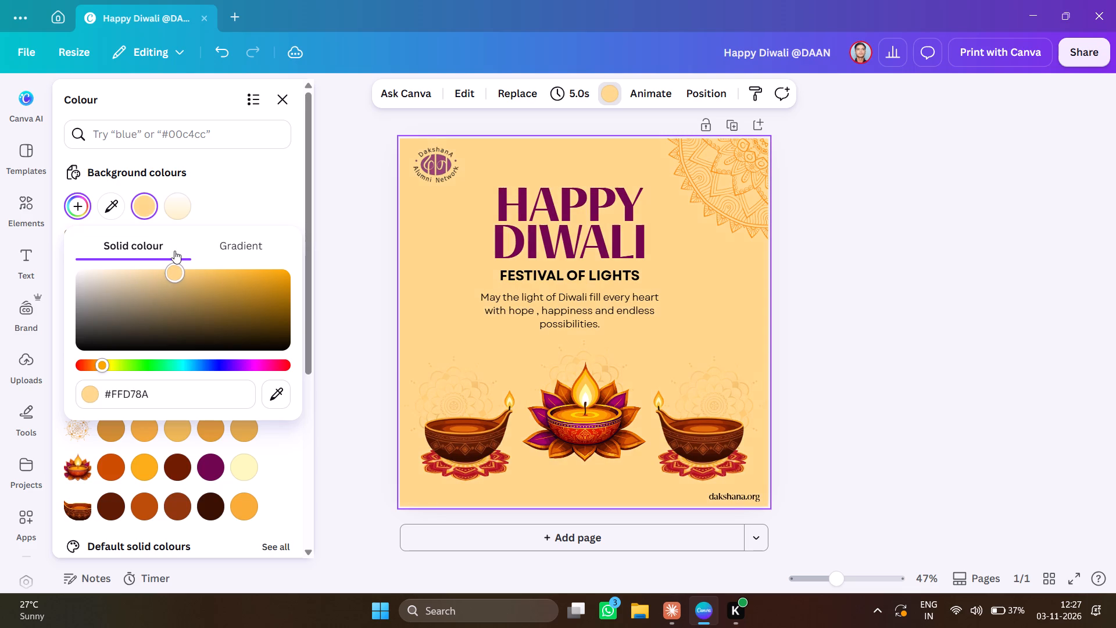
drag(174, 251, 155, 244)
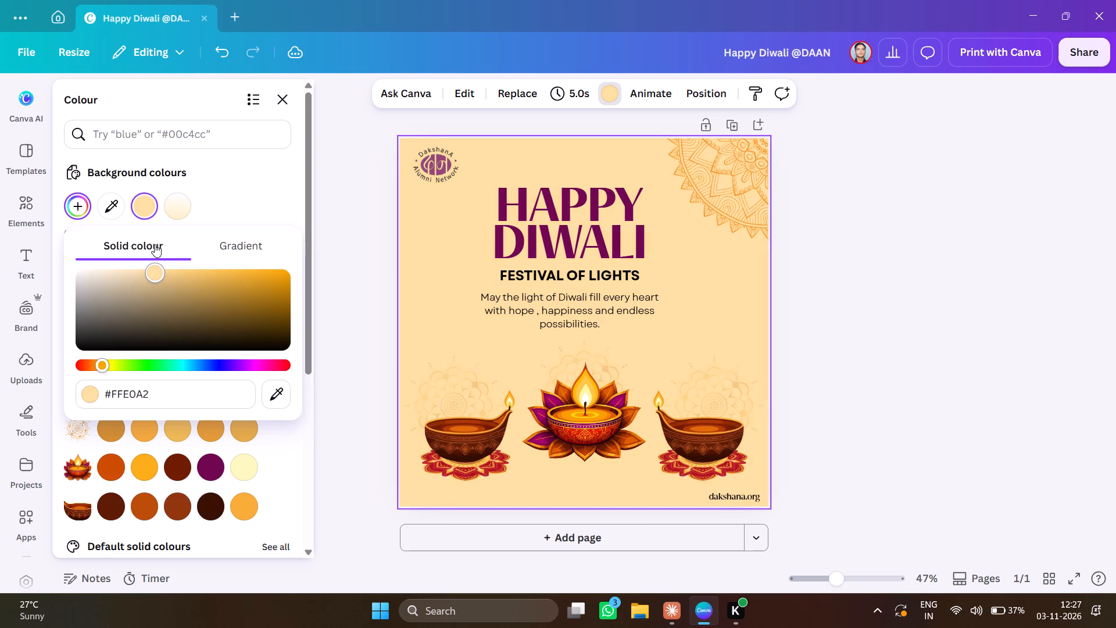
drag(155, 244, 151, 240)
drag(151, 240, 151, 239)
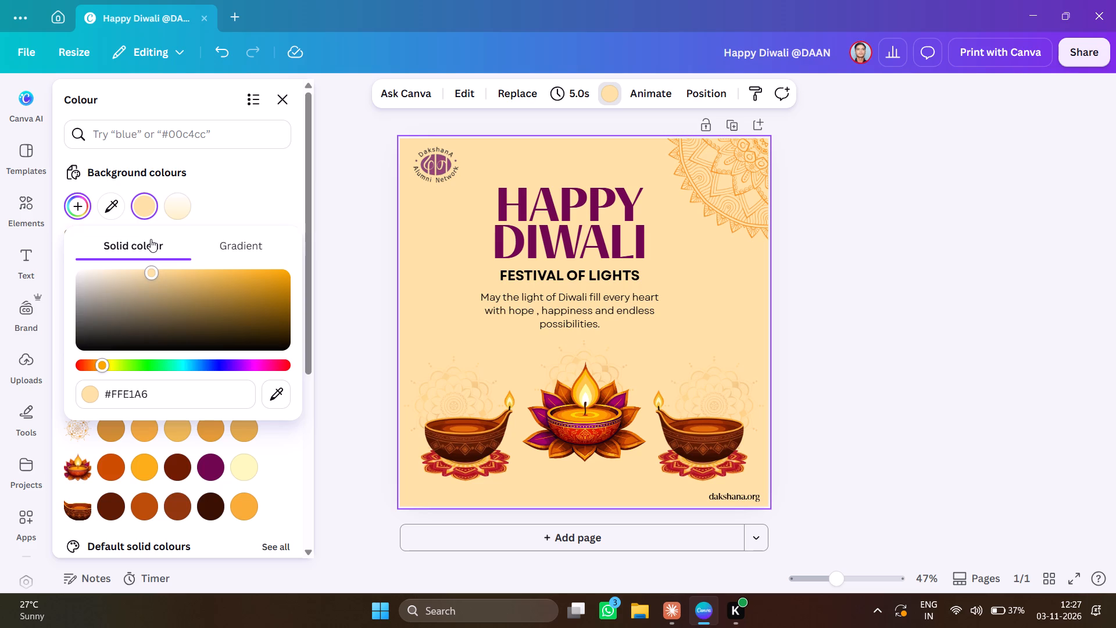
click(1056, 319)
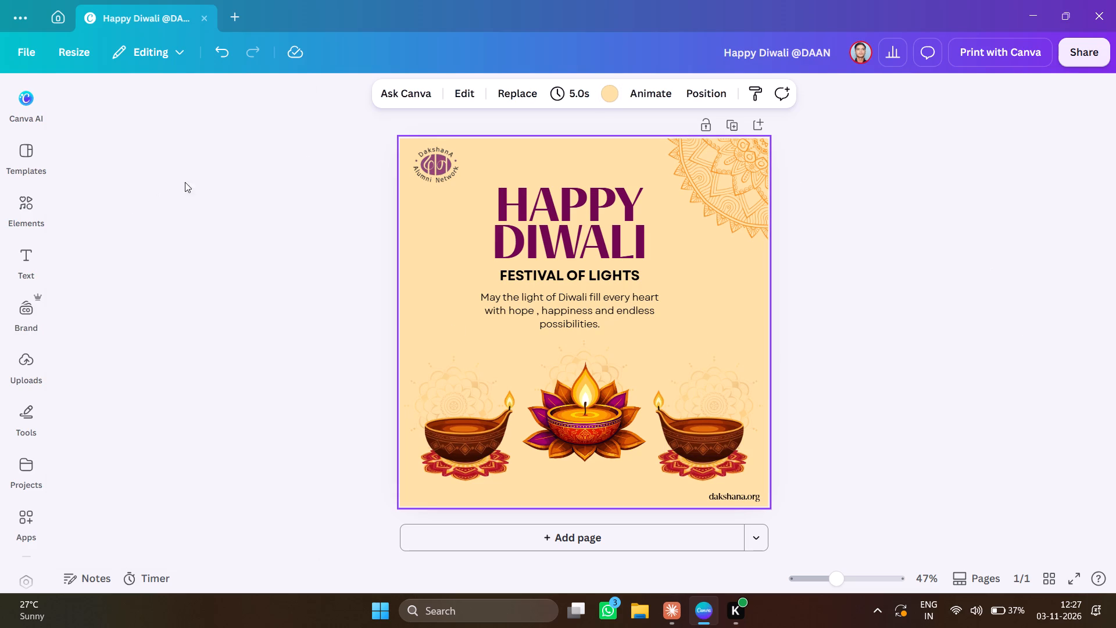
click(188, 182)
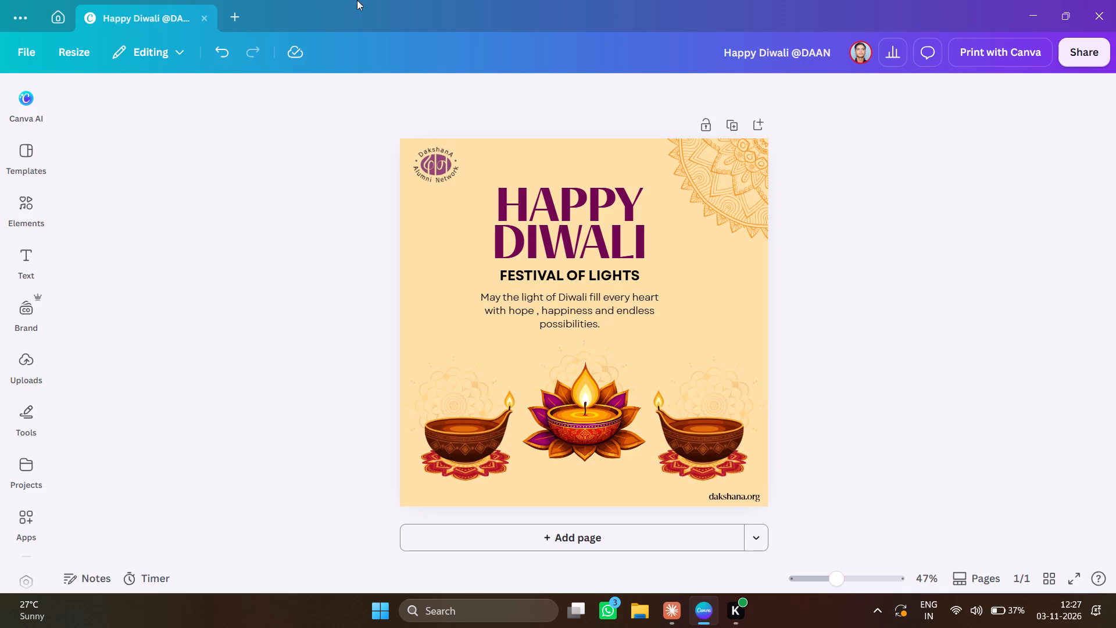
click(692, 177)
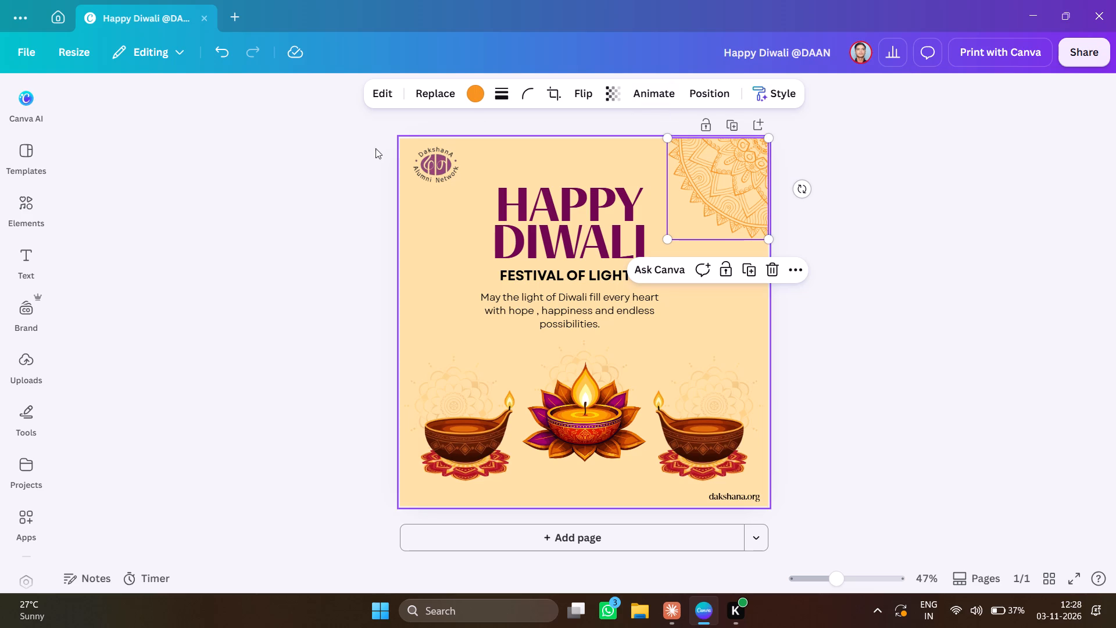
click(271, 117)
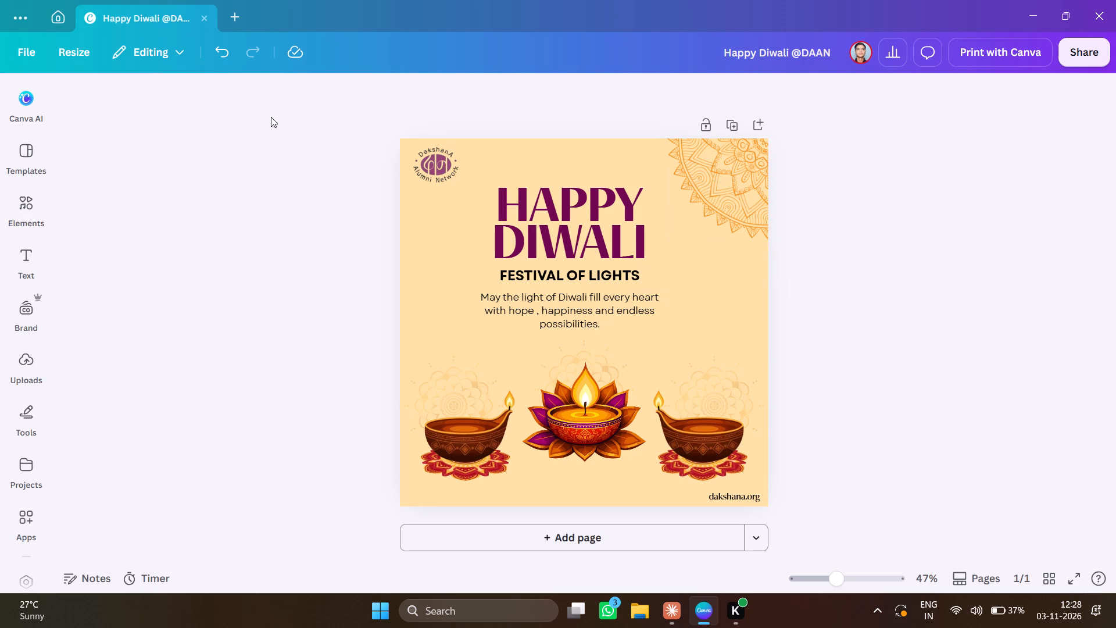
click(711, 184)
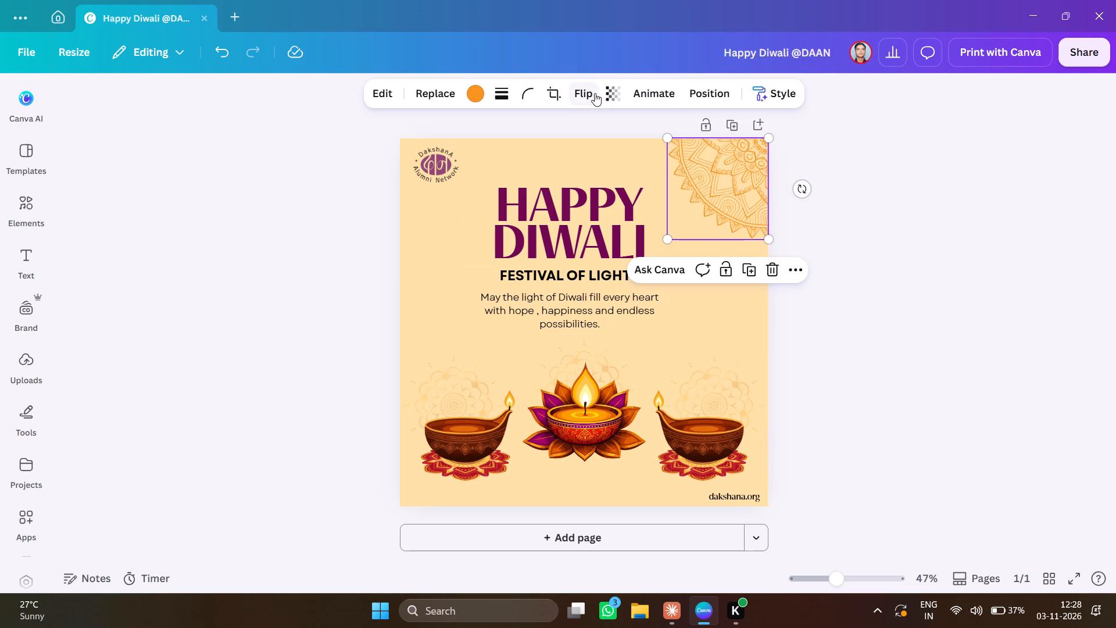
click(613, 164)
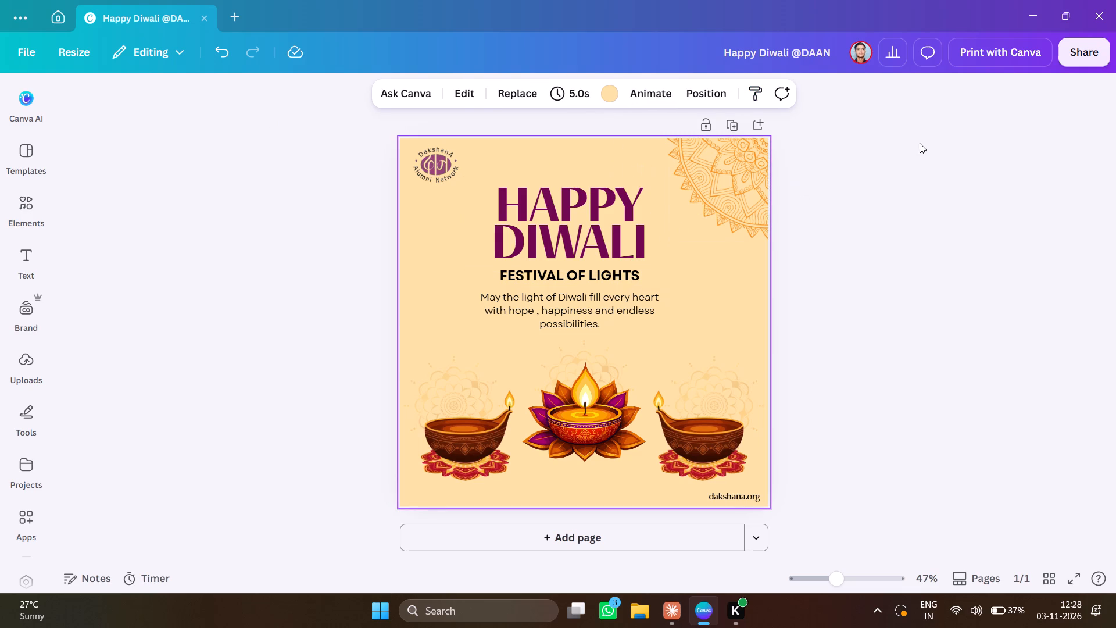
Set the transparency of the mandala in the poster's upper-right corner to 50, after comparing values between 25 and 90.
click(745, 150)
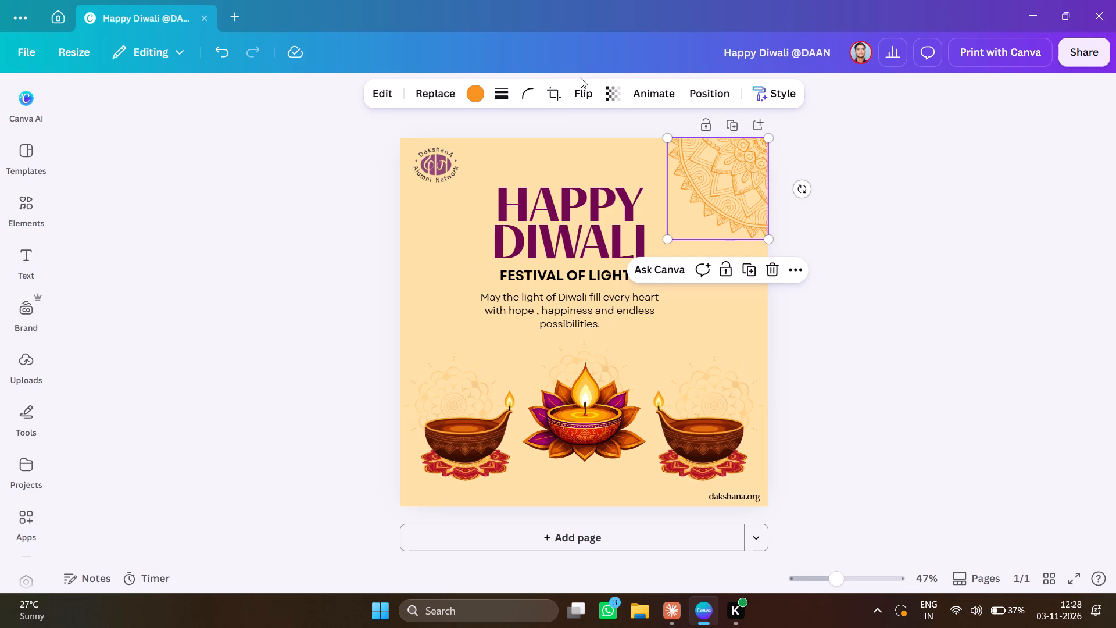
click(603, 94)
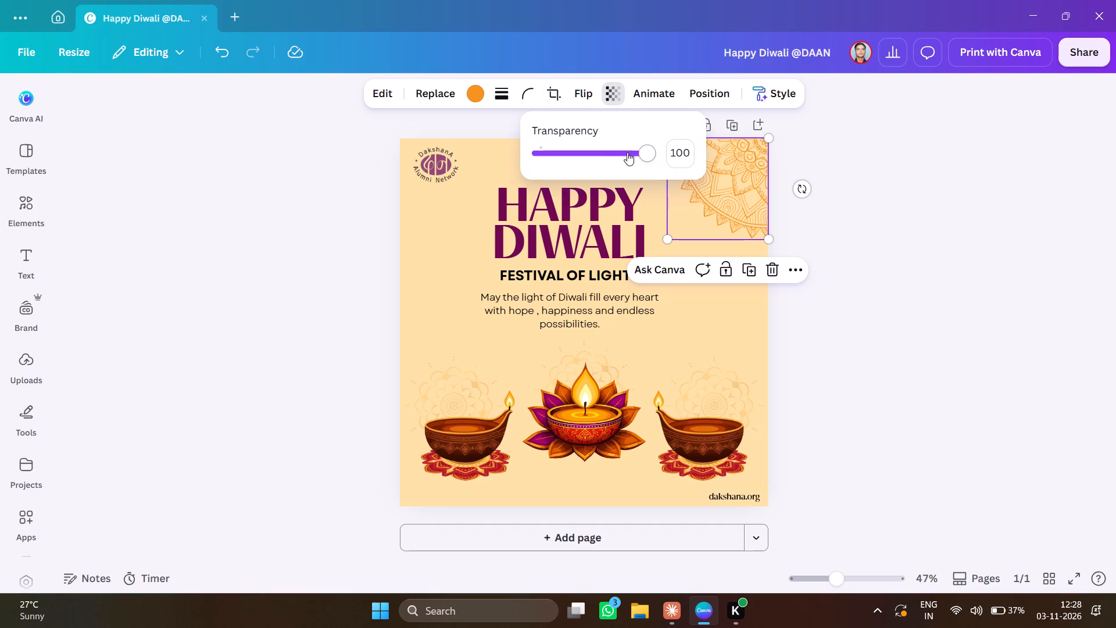
drag(643, 153, 636, 154)
drag(636, 154, 599, 163)
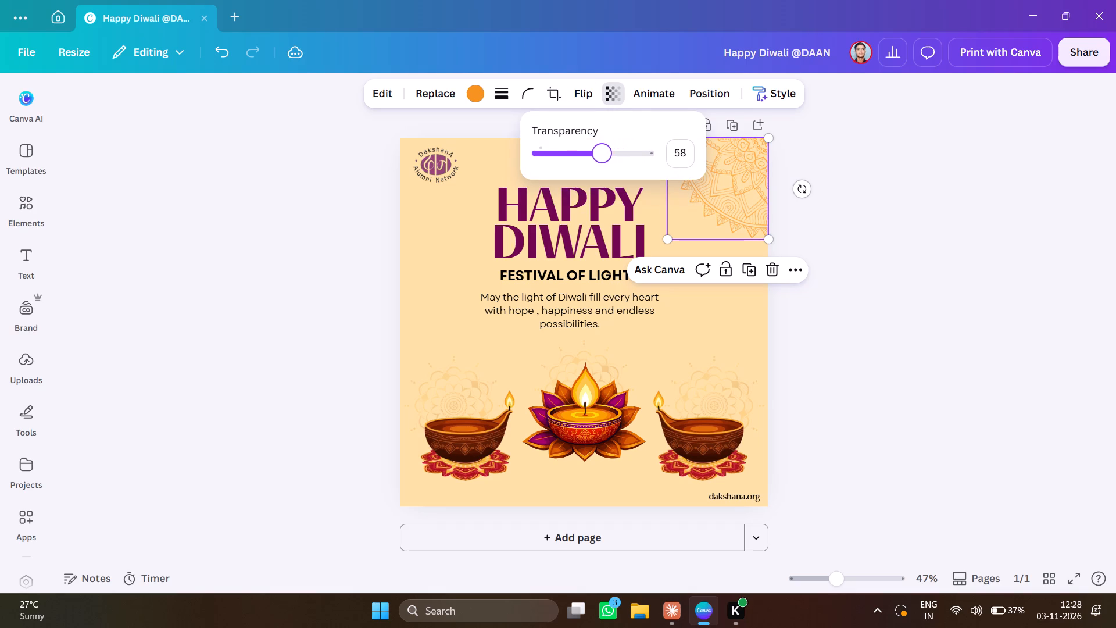
drag(599, 163, 588, 158)
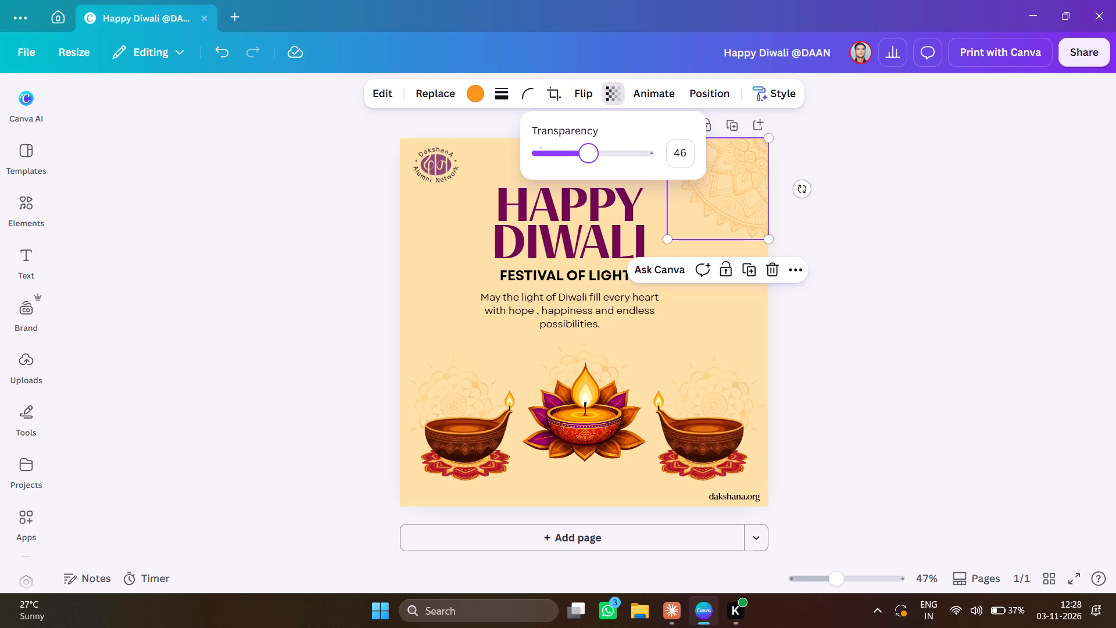
drag(588, 158, 567, 157)
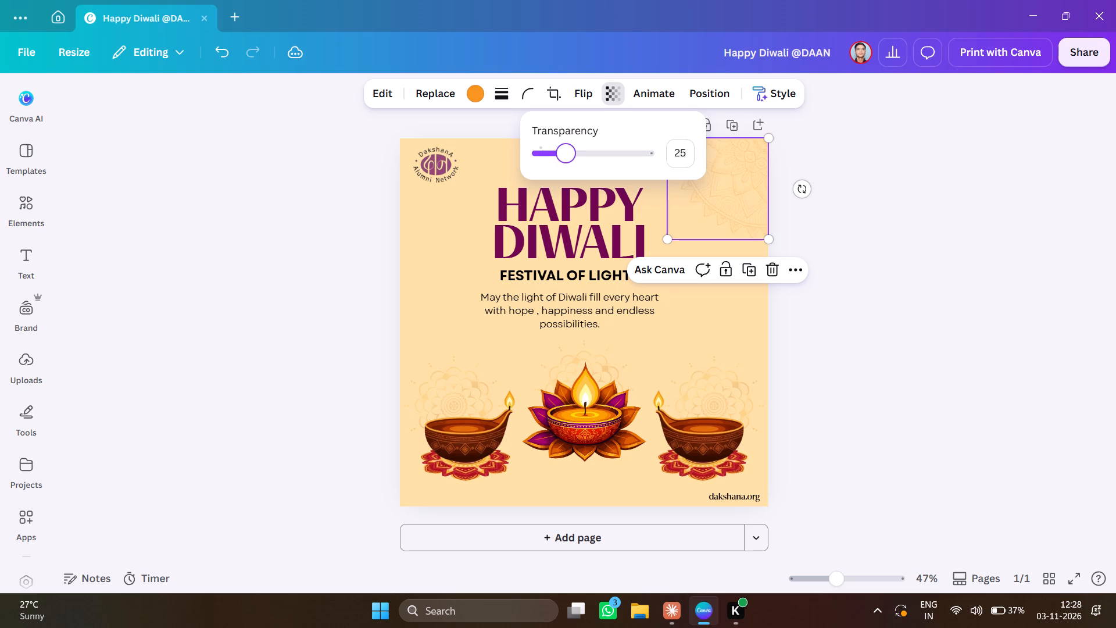
drag(567, 157, 601, 175)
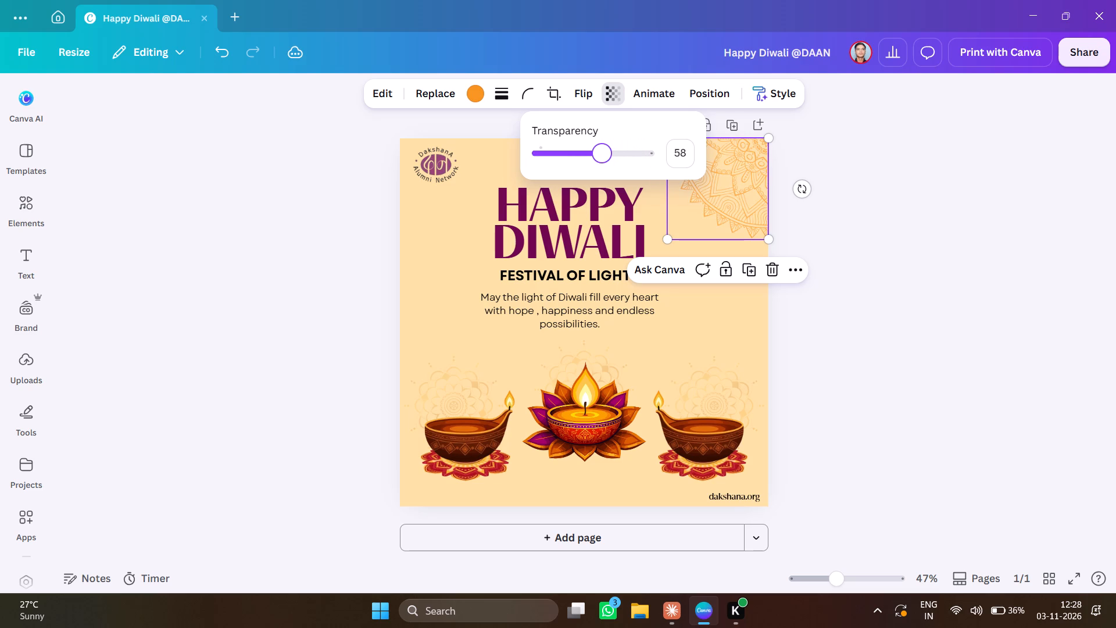
drag(601, 175, 588, 174)
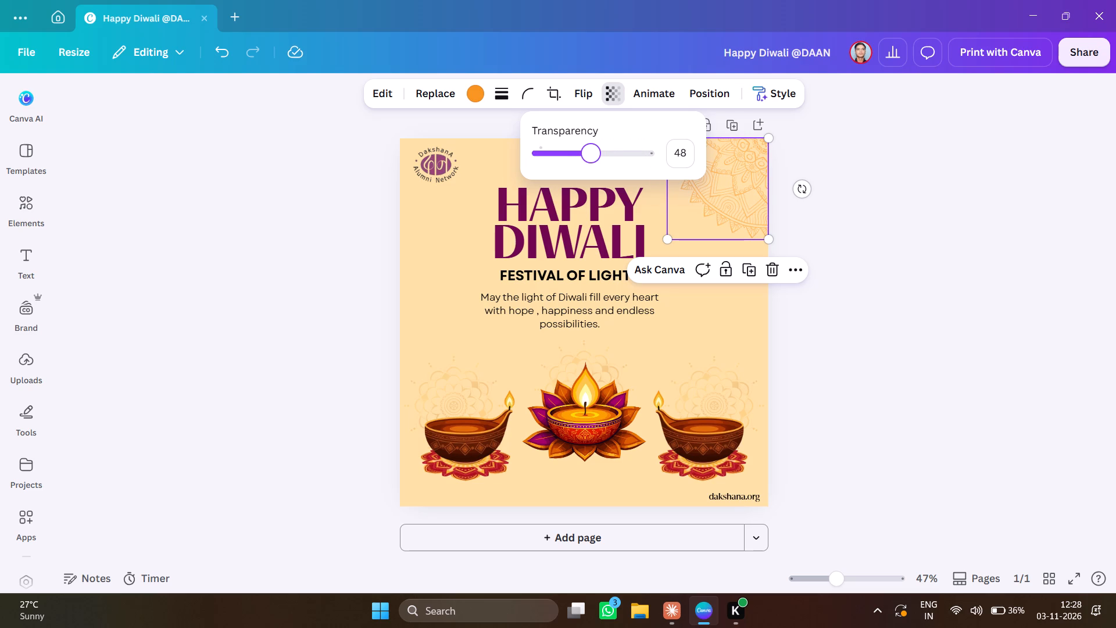
drag(588, 174, 572, 174)
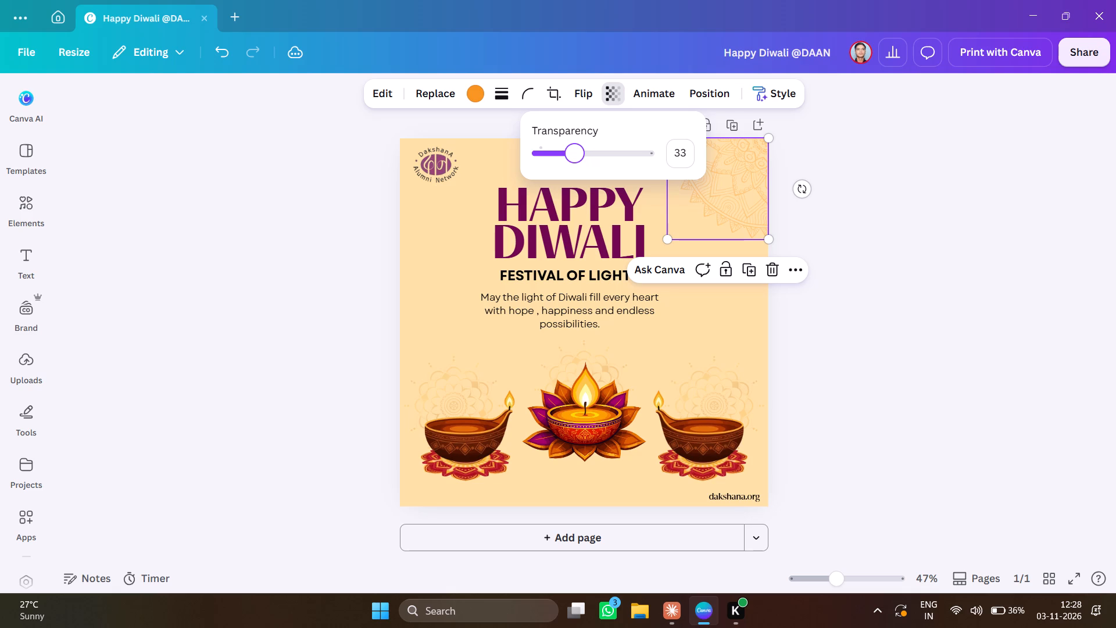
drag(572, 174, 606, 174)
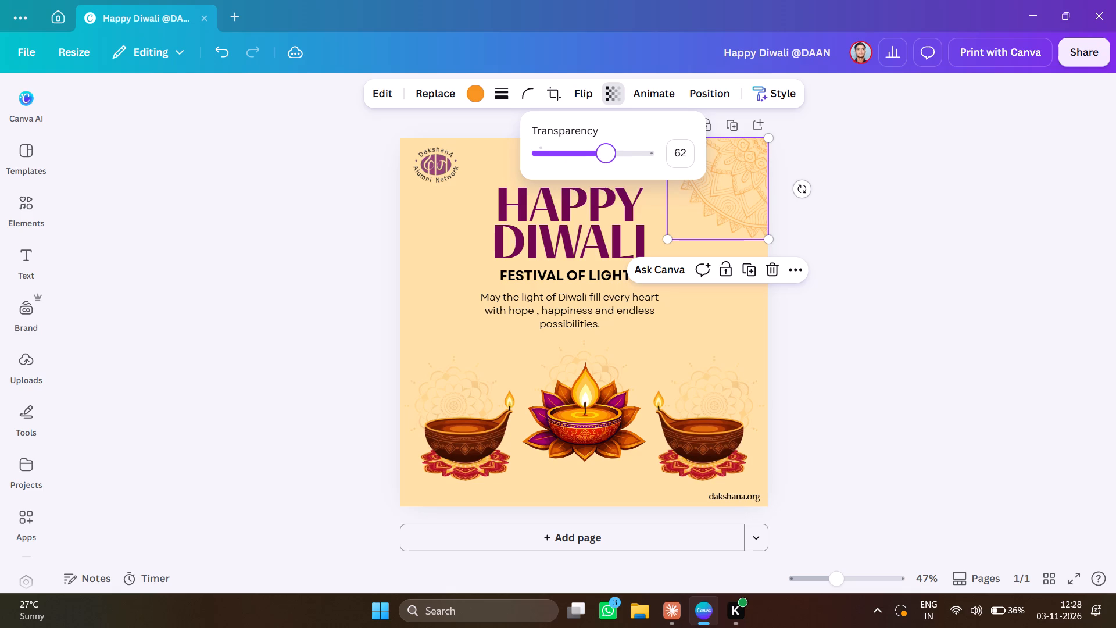
drag(606, 174, 604, 173)
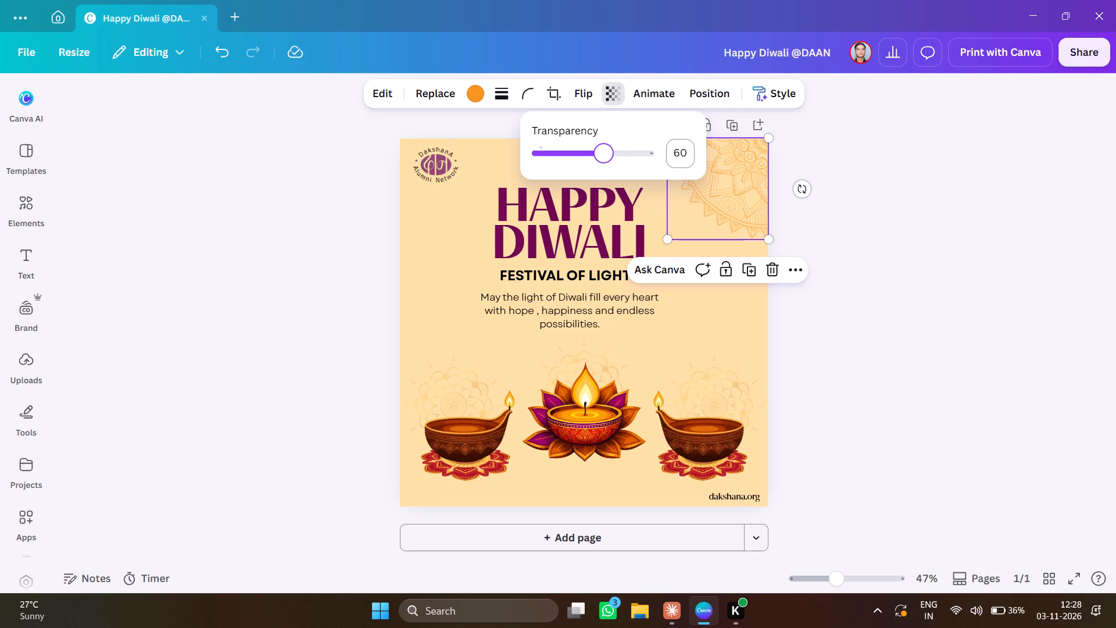
click(675, 156)
text(50)
click(639, 130)
click(822, 237)
click(822, 237)
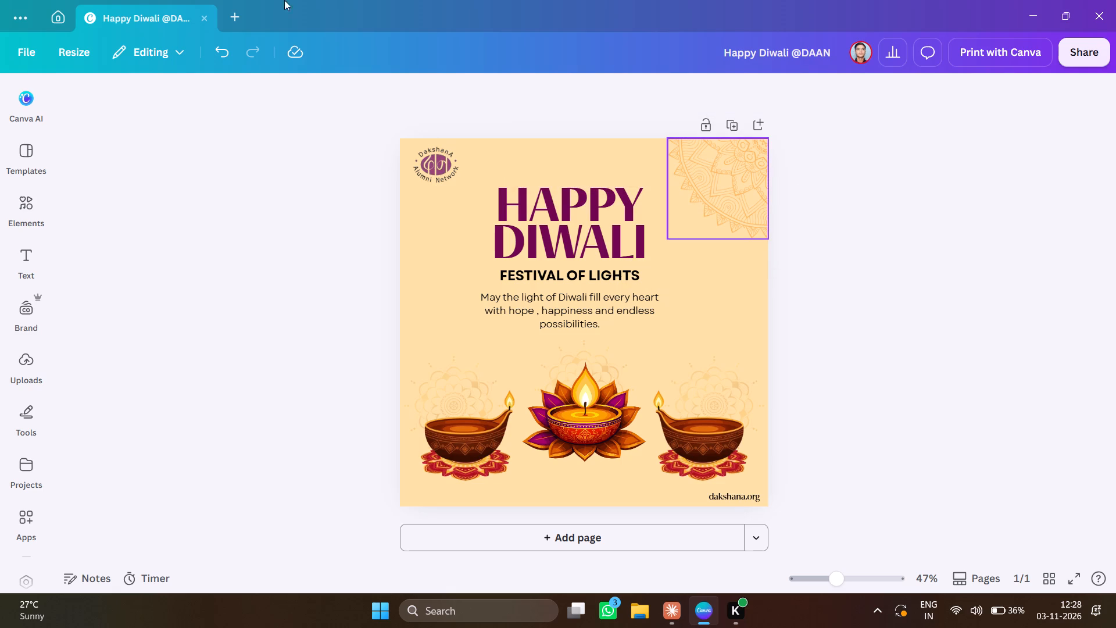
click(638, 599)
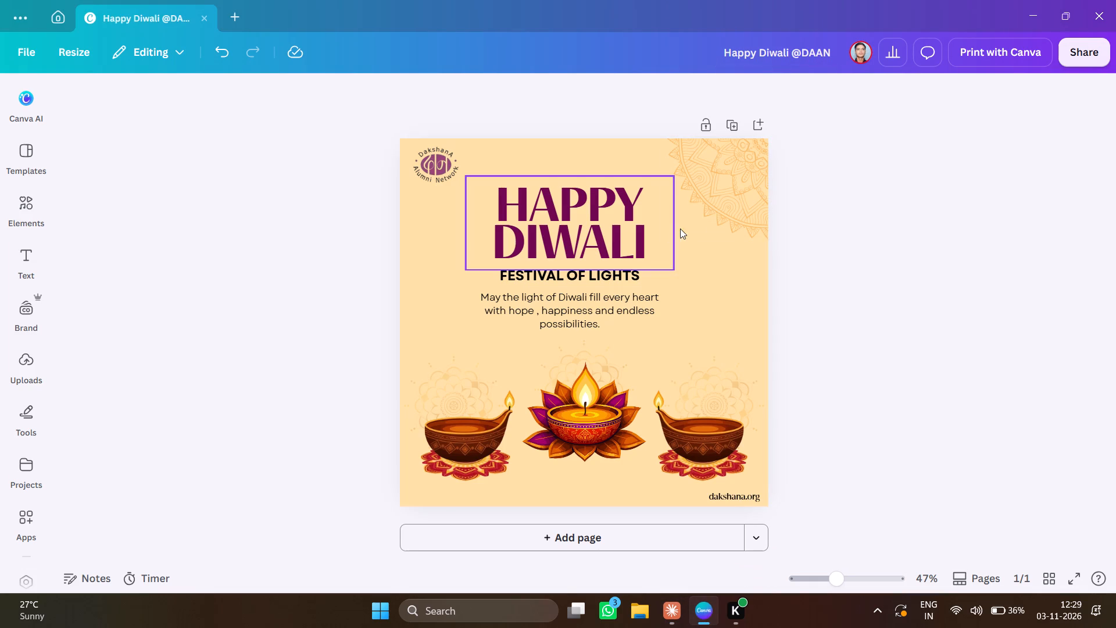
Select the mandala in the poster's upper-right corner.
click(700, 220)
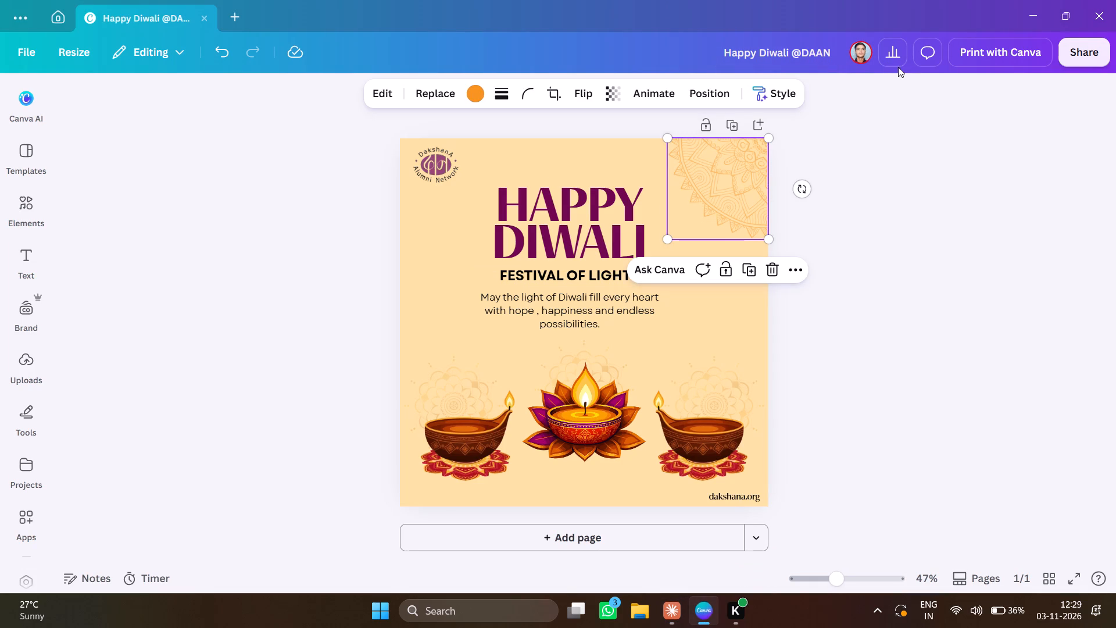
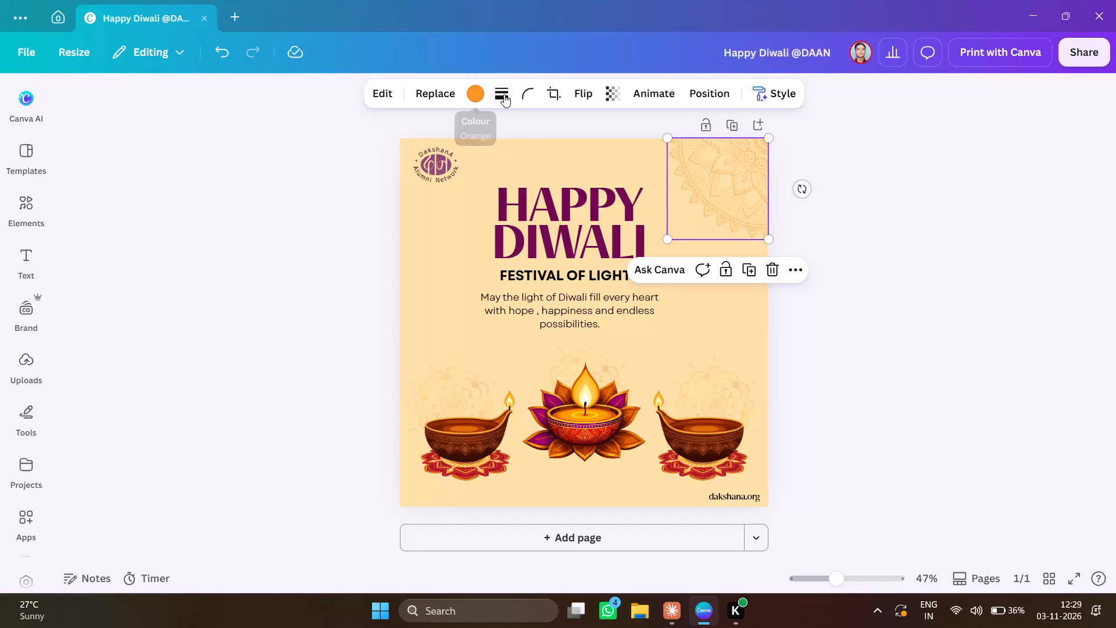
Set the transparency of the mandala in the poster's upper-right corner to 75.
click(610, 97)
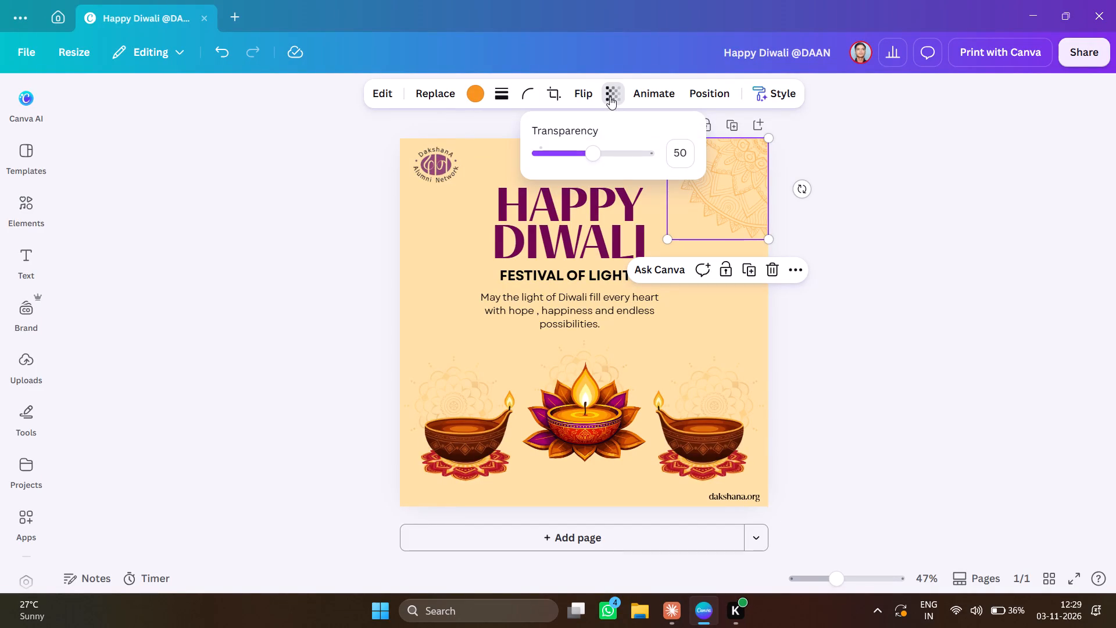
click(684, 153)
text(75)
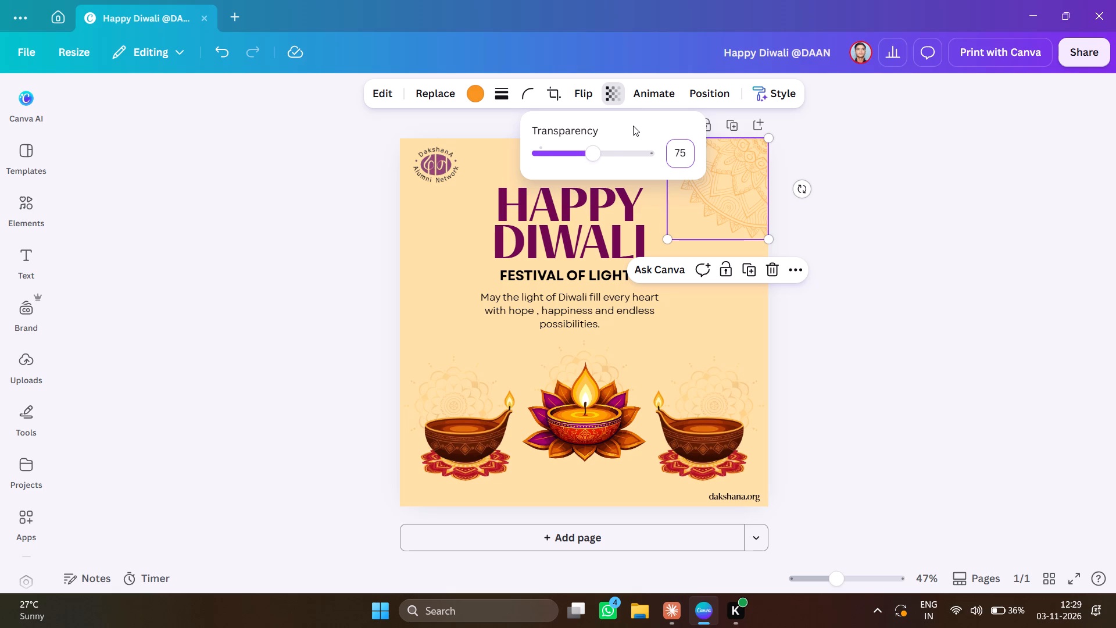
click(633, 126)
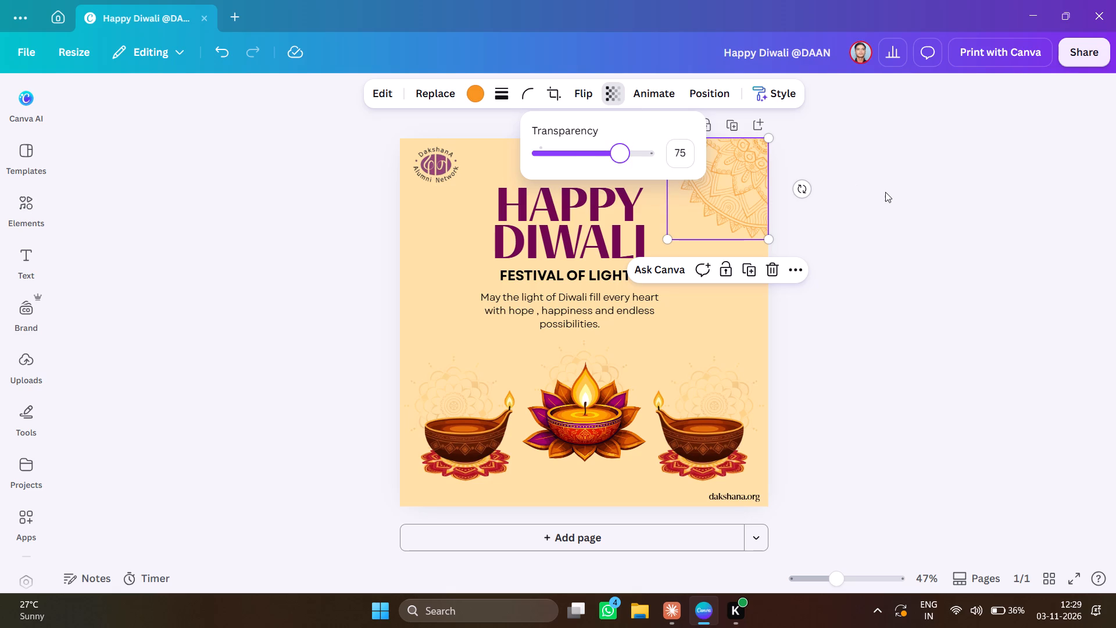
click(885, 192)
click(885, 192)
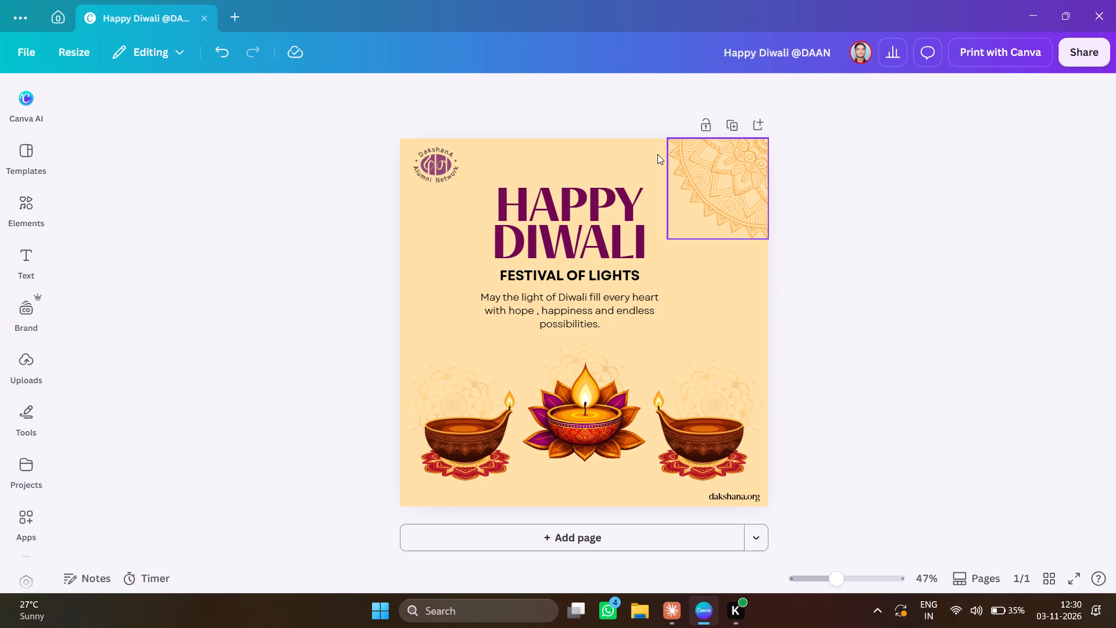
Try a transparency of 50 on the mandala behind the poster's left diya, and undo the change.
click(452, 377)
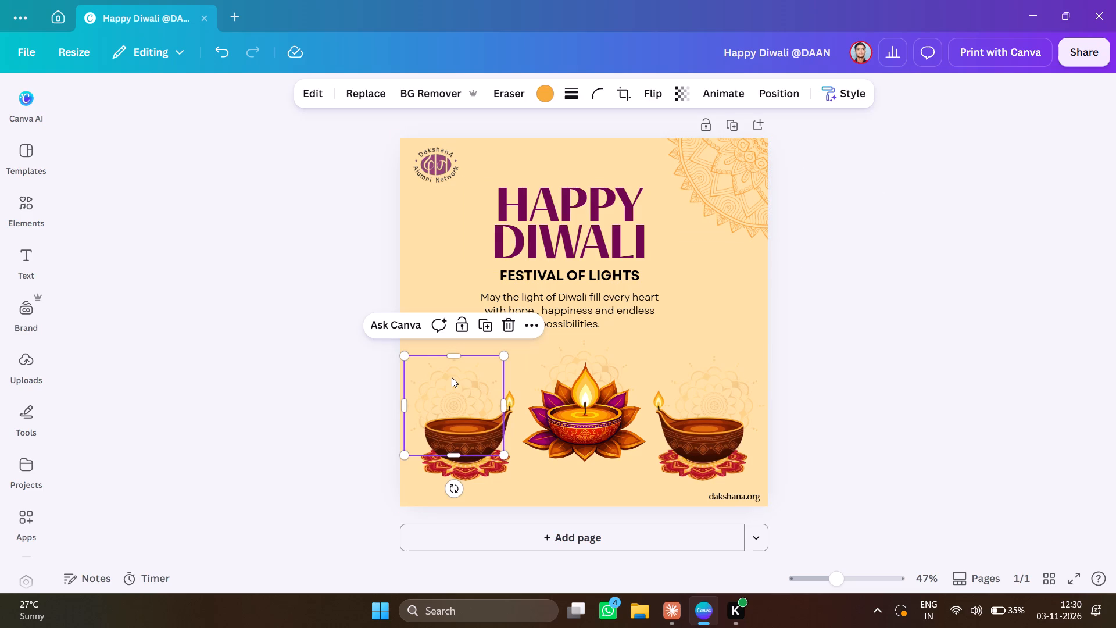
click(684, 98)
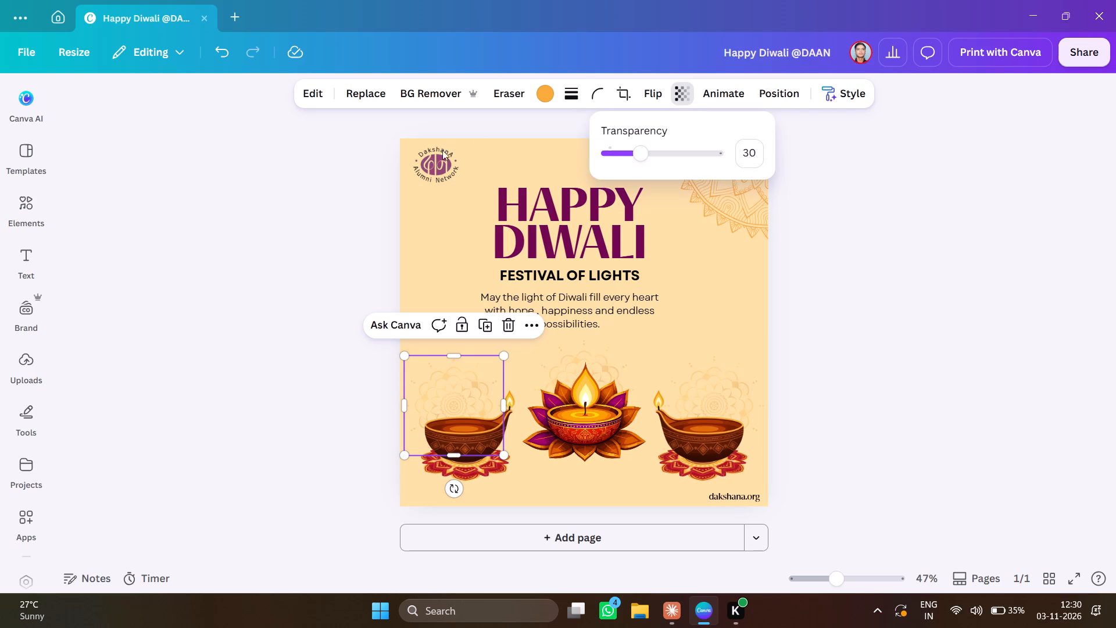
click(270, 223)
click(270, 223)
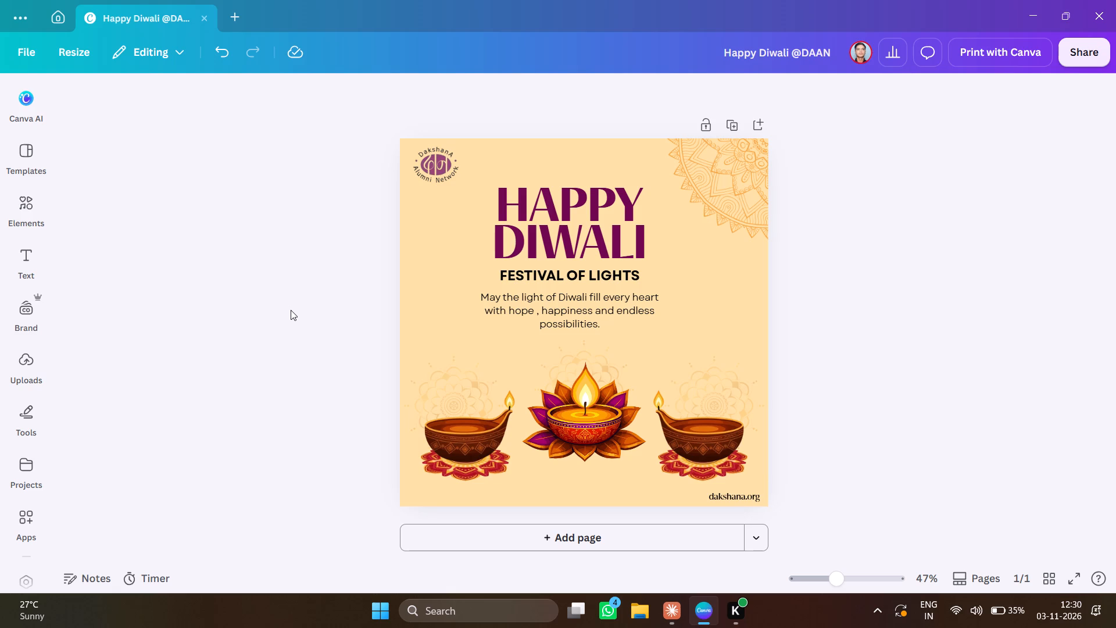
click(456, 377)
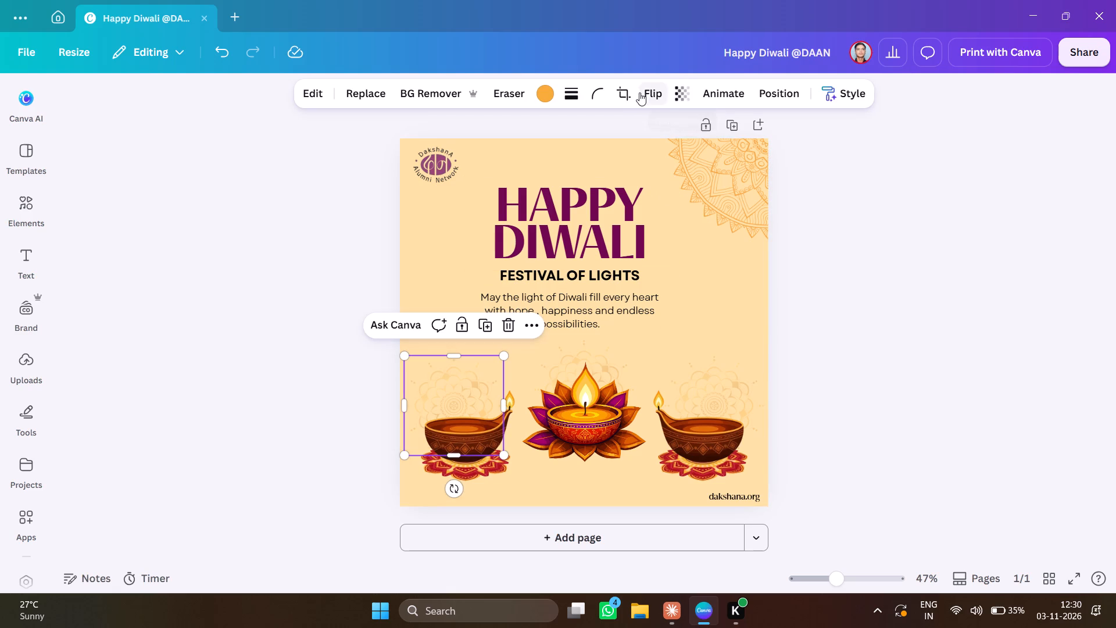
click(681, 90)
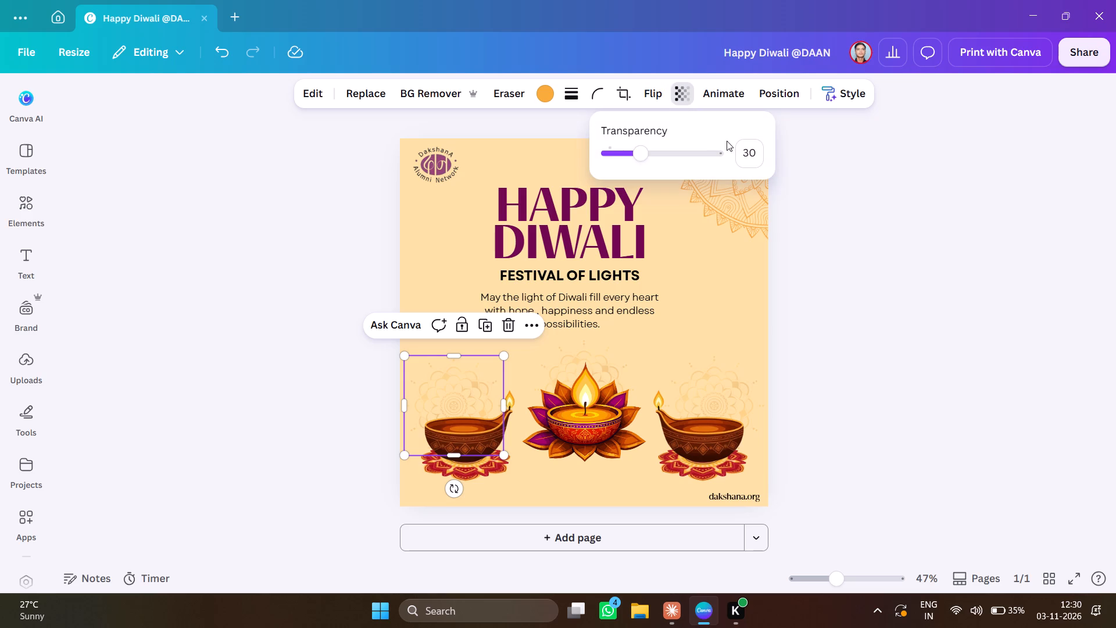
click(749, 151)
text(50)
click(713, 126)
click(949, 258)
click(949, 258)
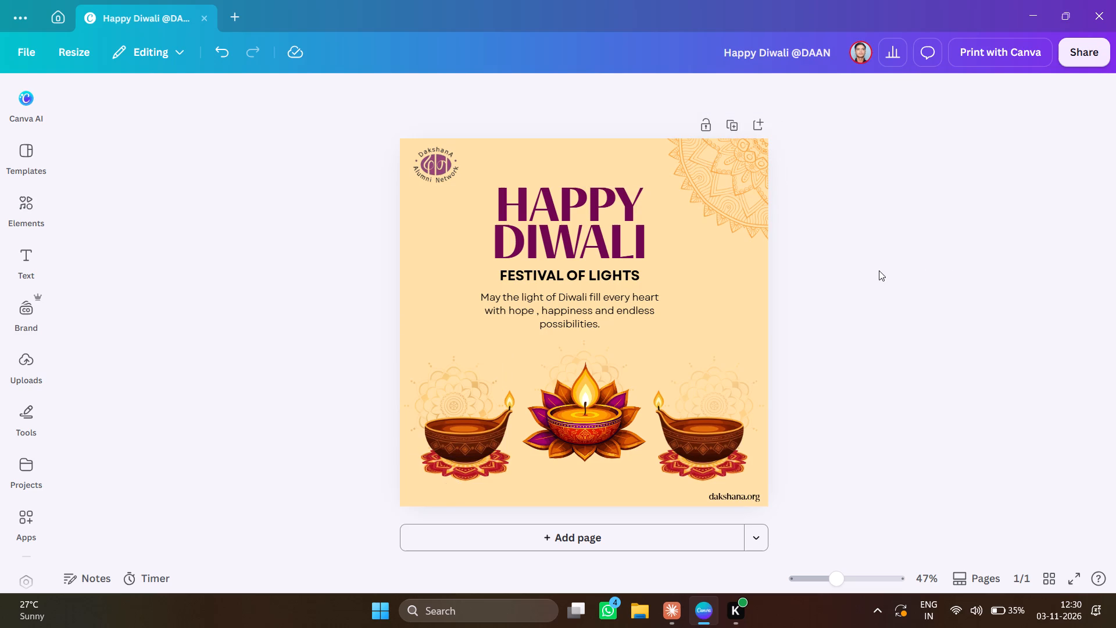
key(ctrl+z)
Nudge the Dakshana Alumni Network logo slightly to the left, by three small increments.
click(436, 166)
key(Left)
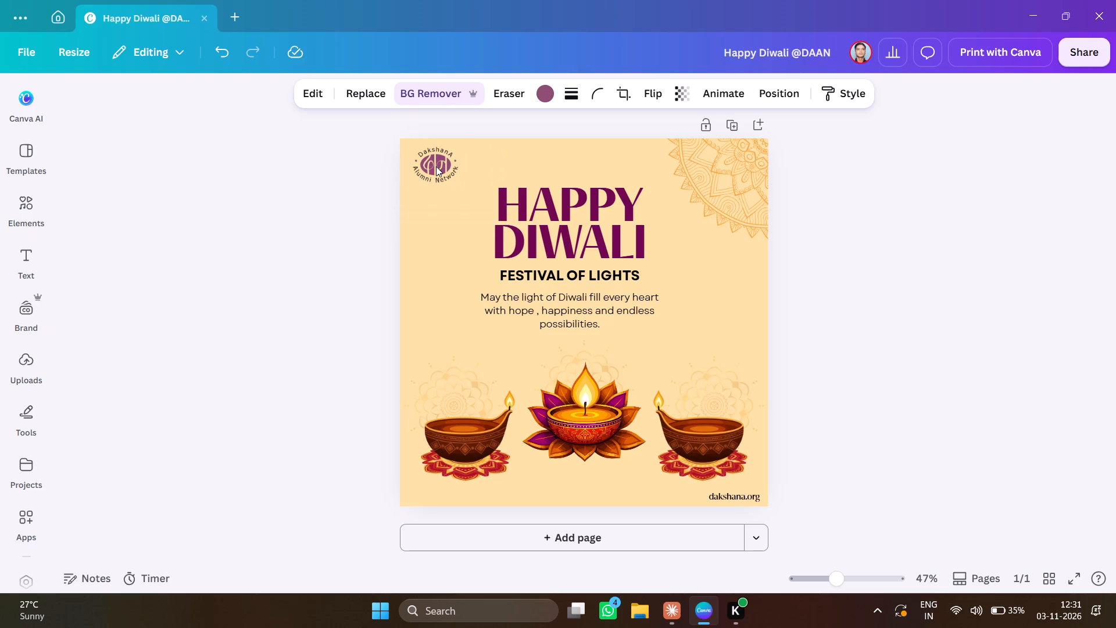
key(Left)
key(Left)
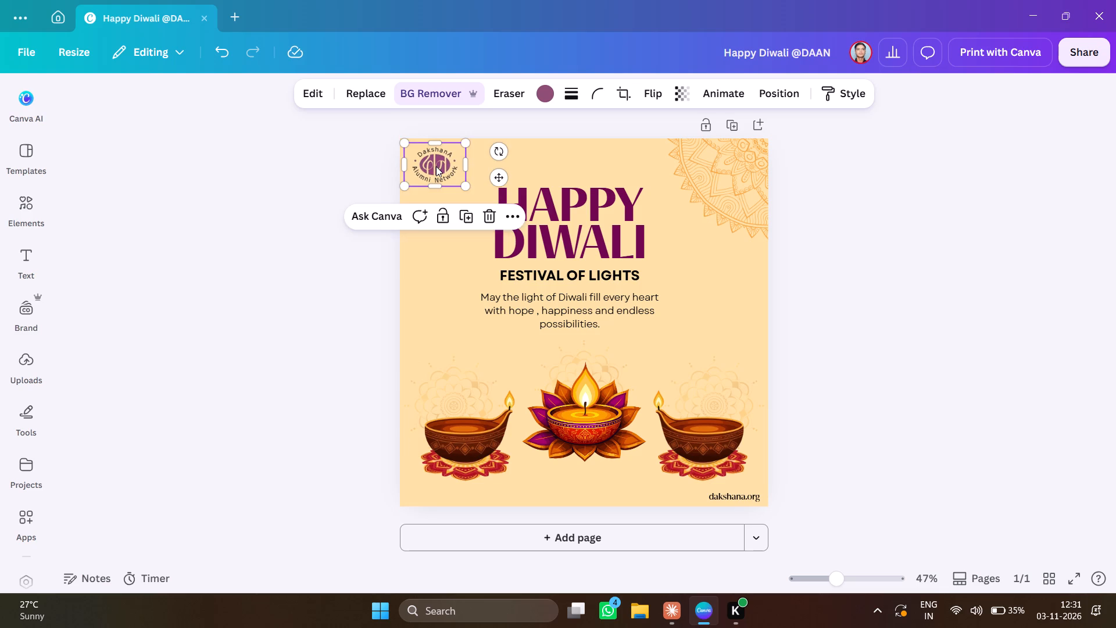
click(327, 144)
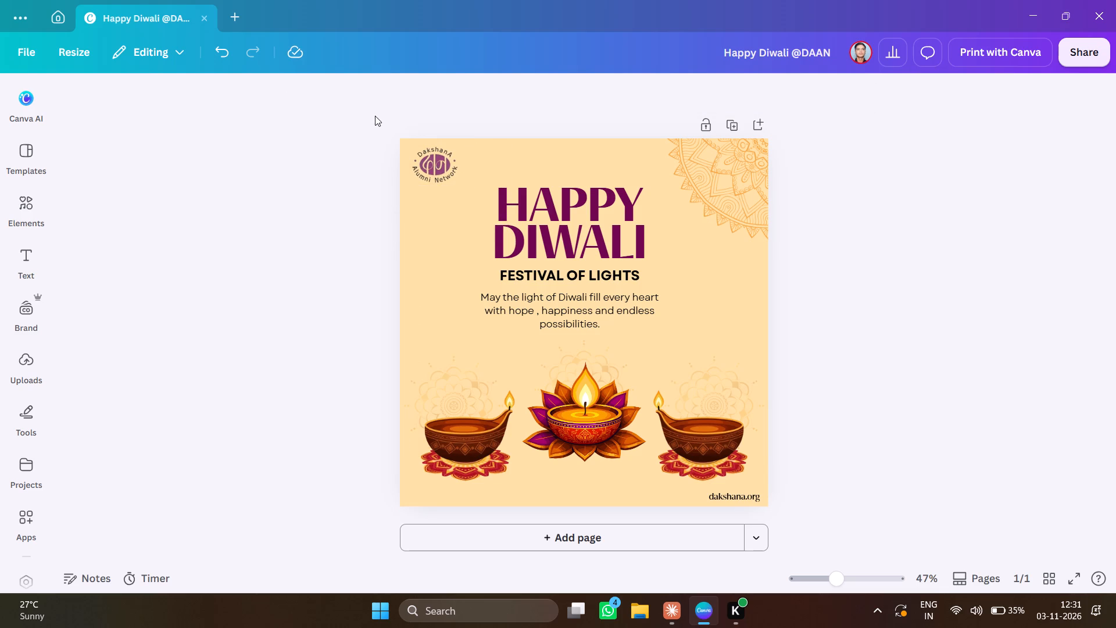
Select all the poster's text, logo, mandala and diya elements together and lock them.
drag(375, 116, 915, 627)
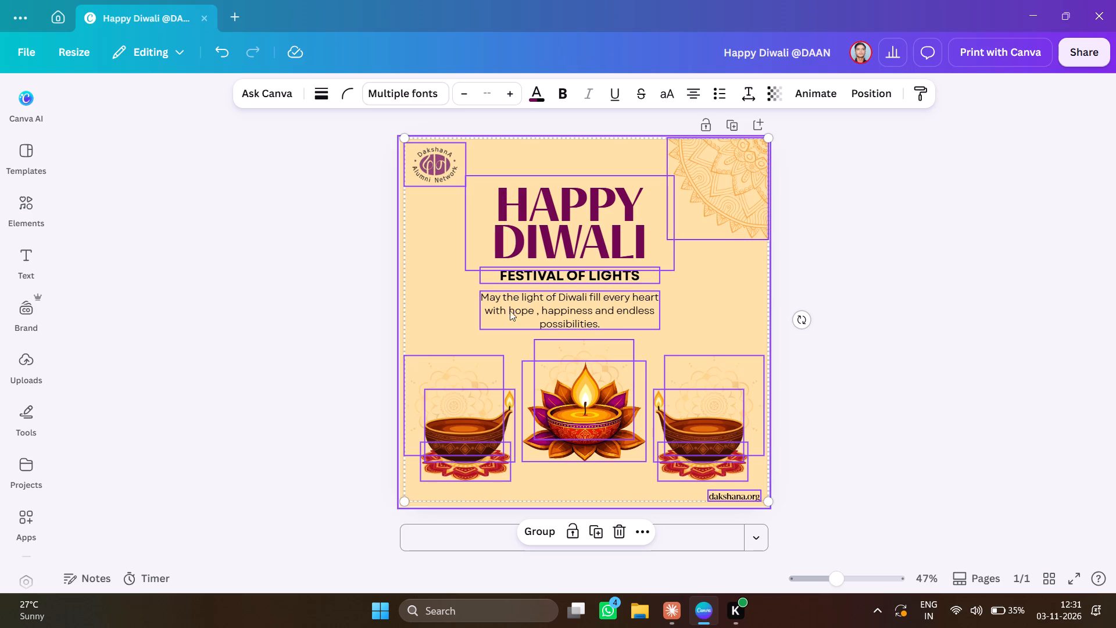
click(573, 533)
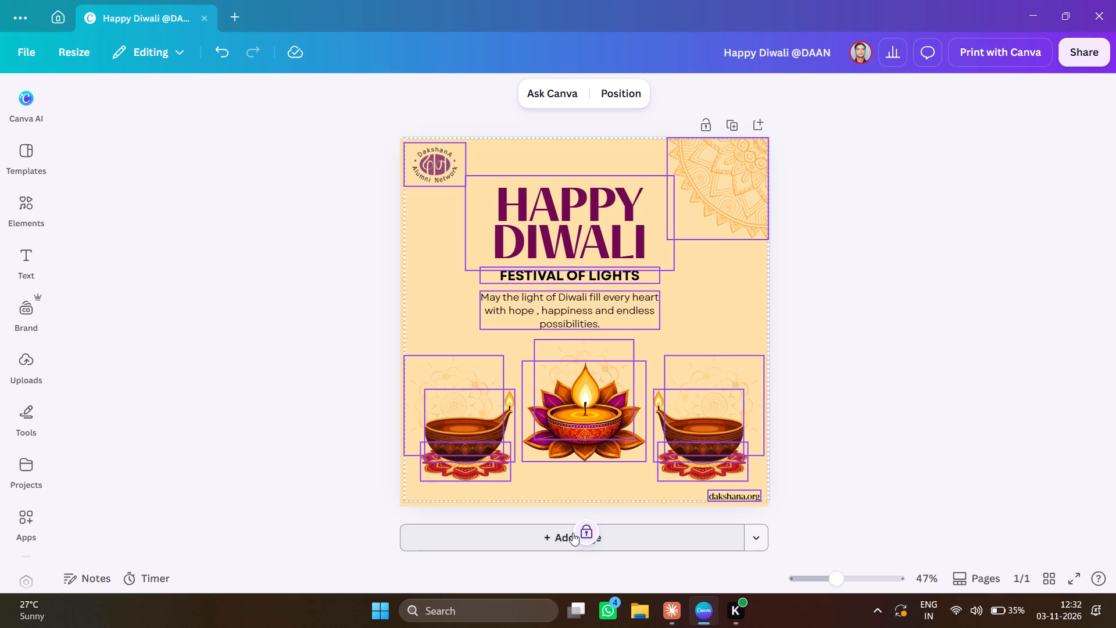
click(327, 216)
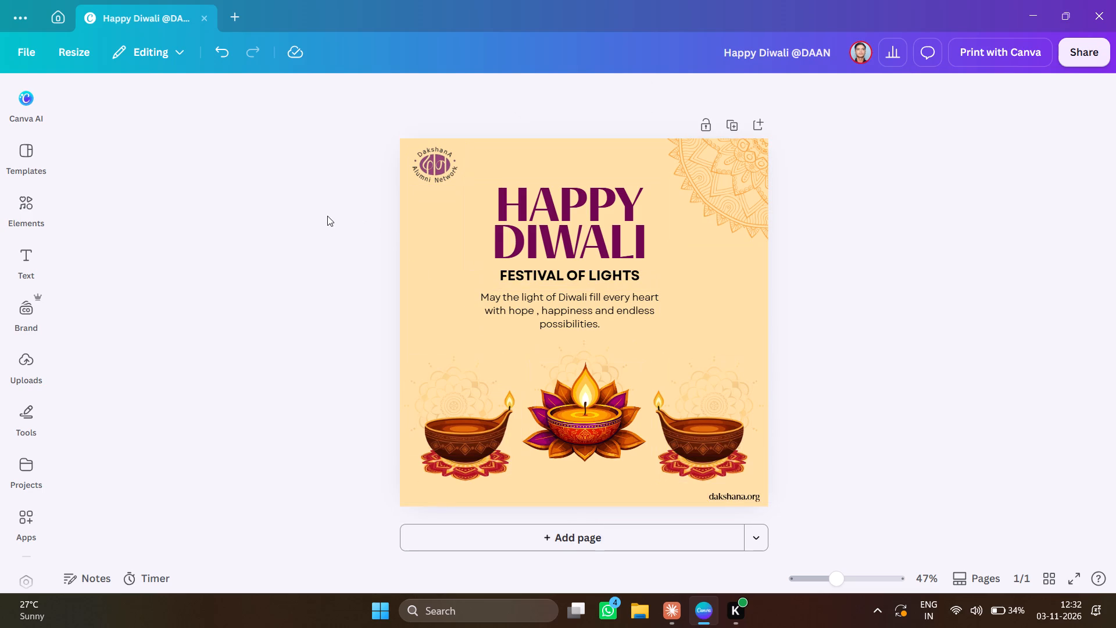